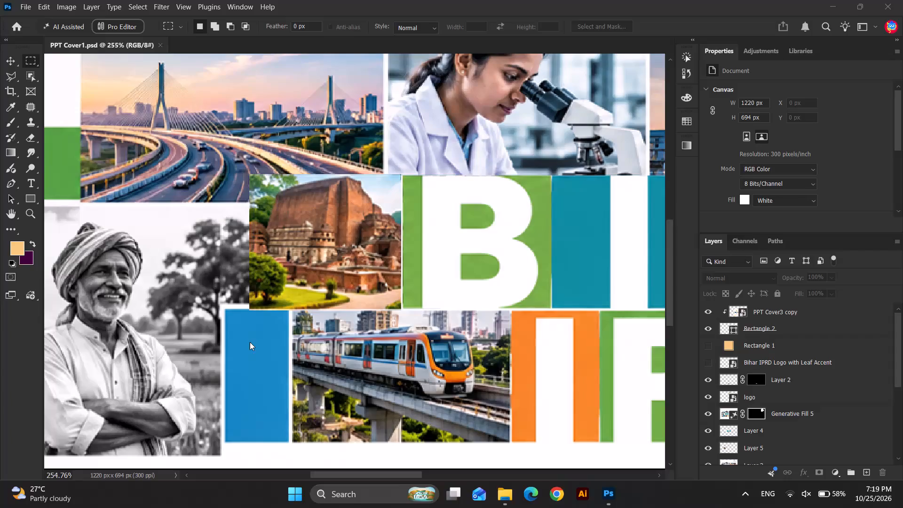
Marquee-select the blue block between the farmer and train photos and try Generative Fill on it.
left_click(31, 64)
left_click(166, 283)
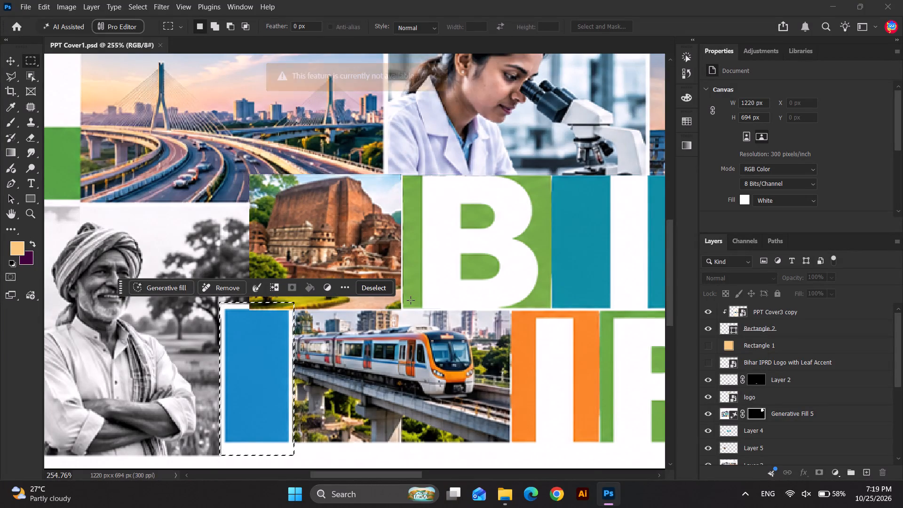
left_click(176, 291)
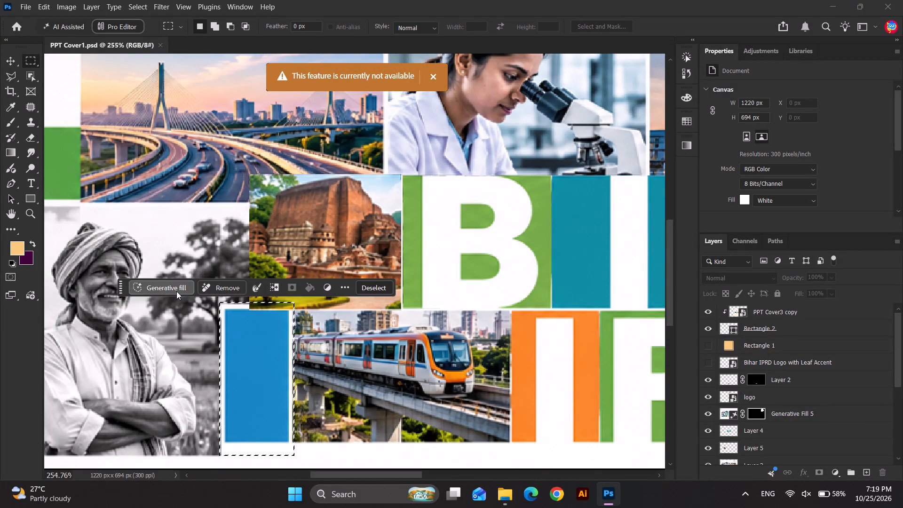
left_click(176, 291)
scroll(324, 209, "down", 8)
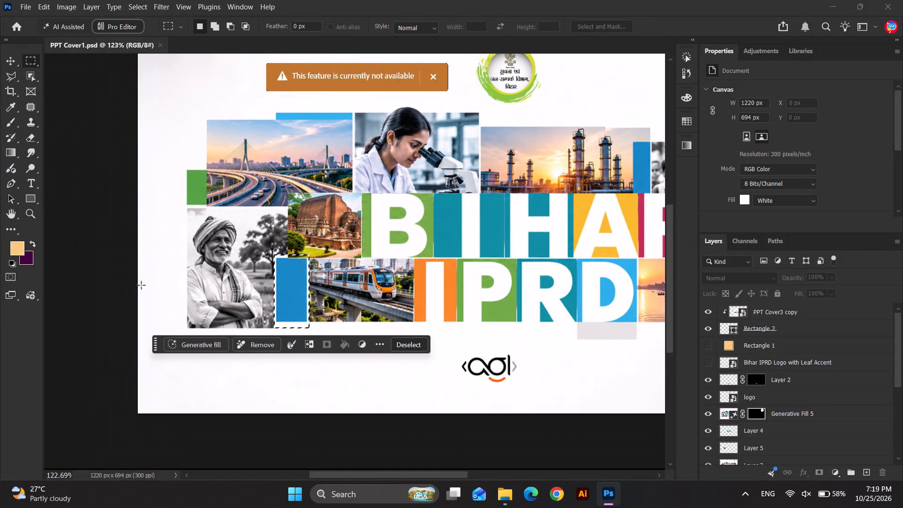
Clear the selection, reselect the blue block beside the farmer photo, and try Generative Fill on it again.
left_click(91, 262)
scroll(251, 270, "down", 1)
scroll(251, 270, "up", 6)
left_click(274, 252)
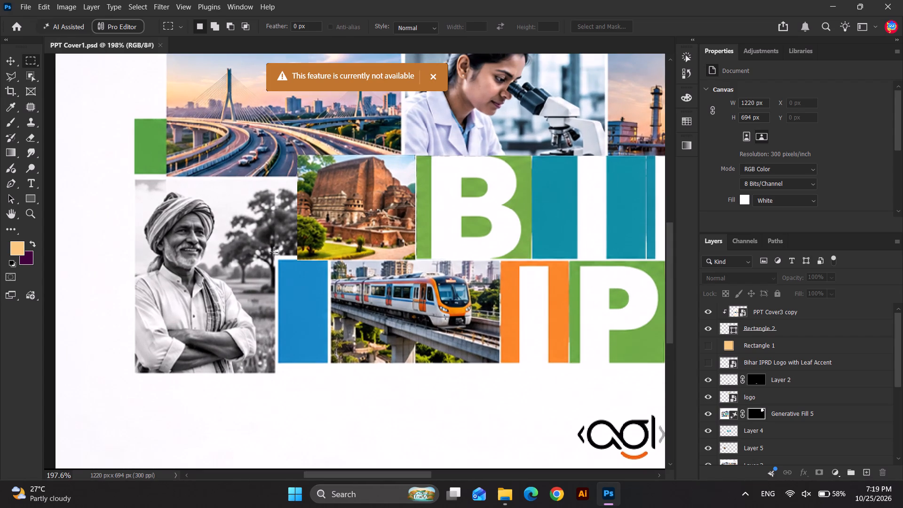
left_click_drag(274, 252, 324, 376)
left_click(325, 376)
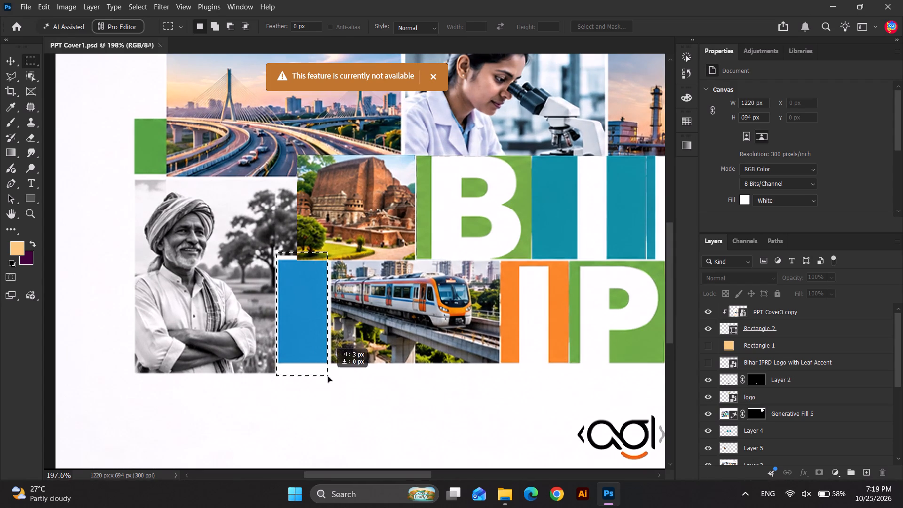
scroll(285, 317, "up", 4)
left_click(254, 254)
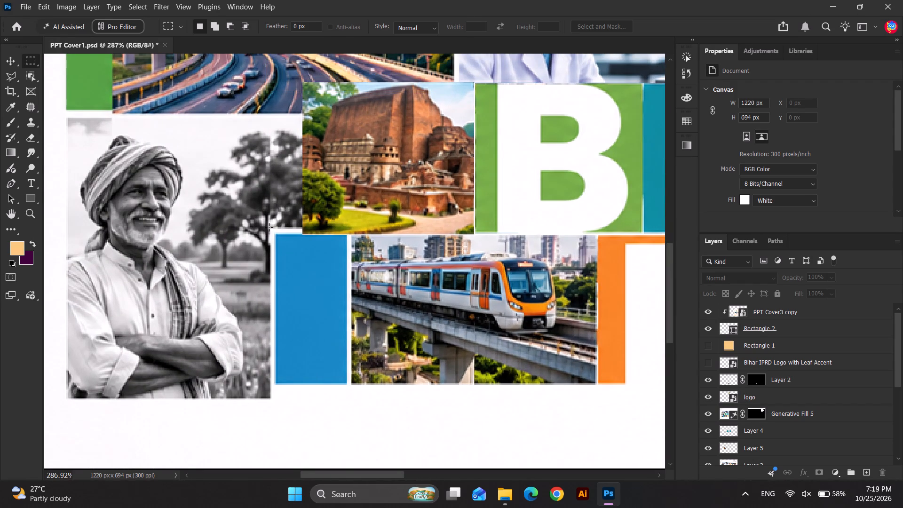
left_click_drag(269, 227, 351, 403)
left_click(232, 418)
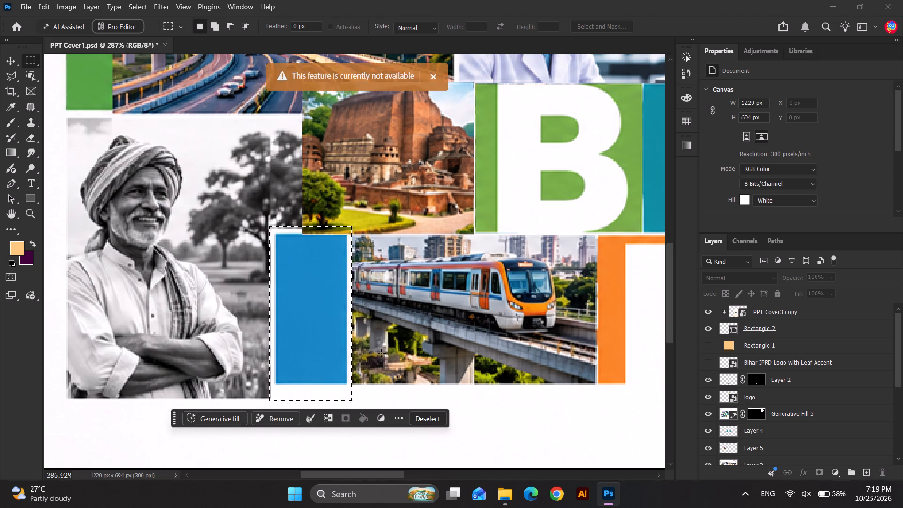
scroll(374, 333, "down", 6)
Quit Photoshop without saving the changes to PPT Cover1.psd.
left_click(902, 0)
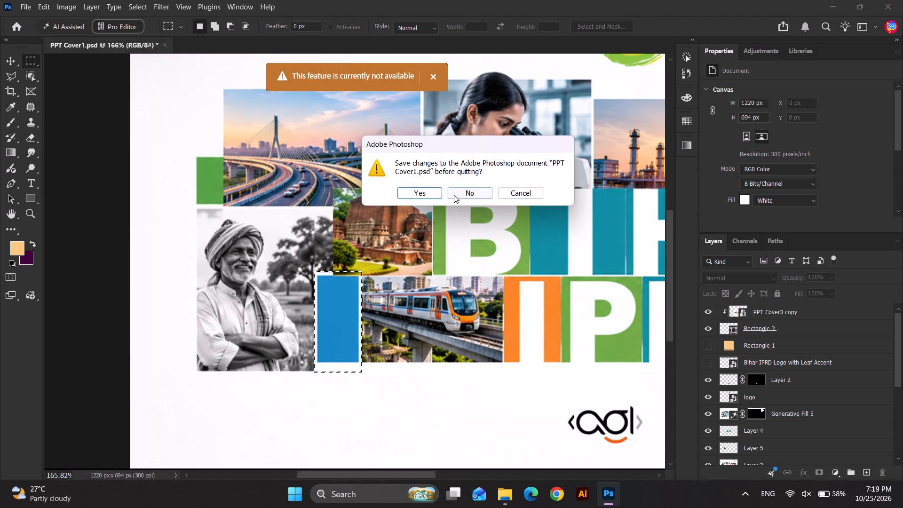
left_click(454, 195)
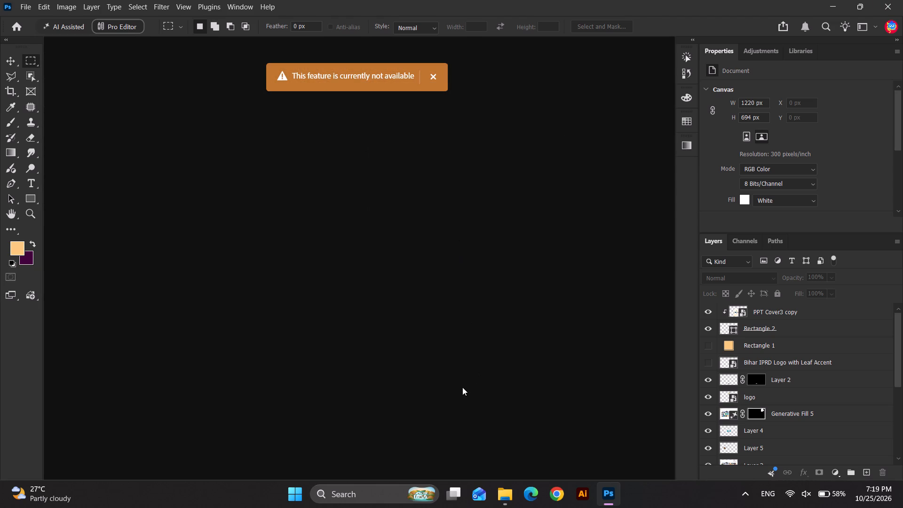
scroll(410, 256, "down", 9)
left_click(610, 500)
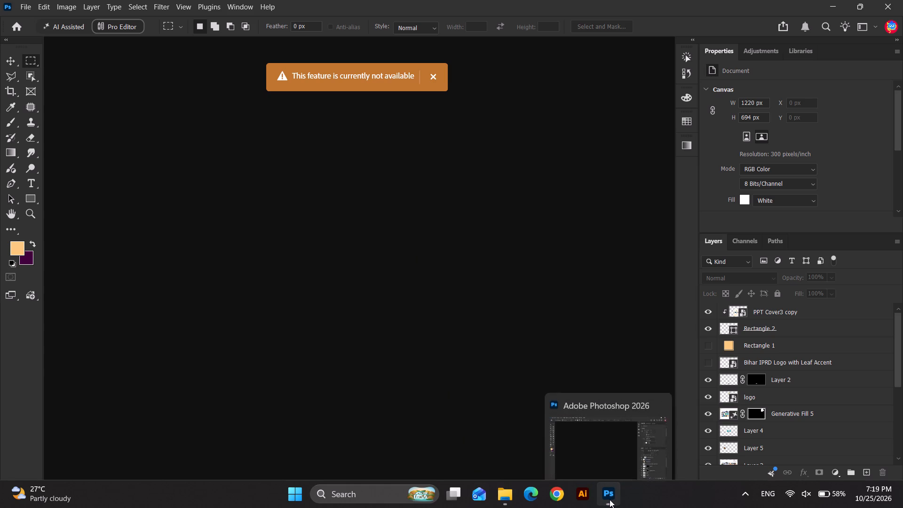
left_click(654, 395)
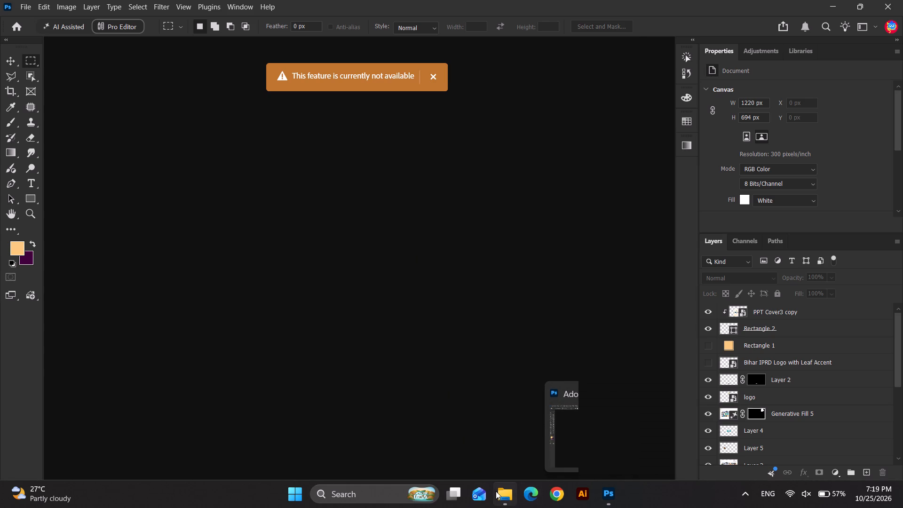
Switch to File Explorer and reopen the PPT Cover1 PSD from the 25.10.26 folder in Photoshop.
double_click(507, 495)
left_click(507, 495)
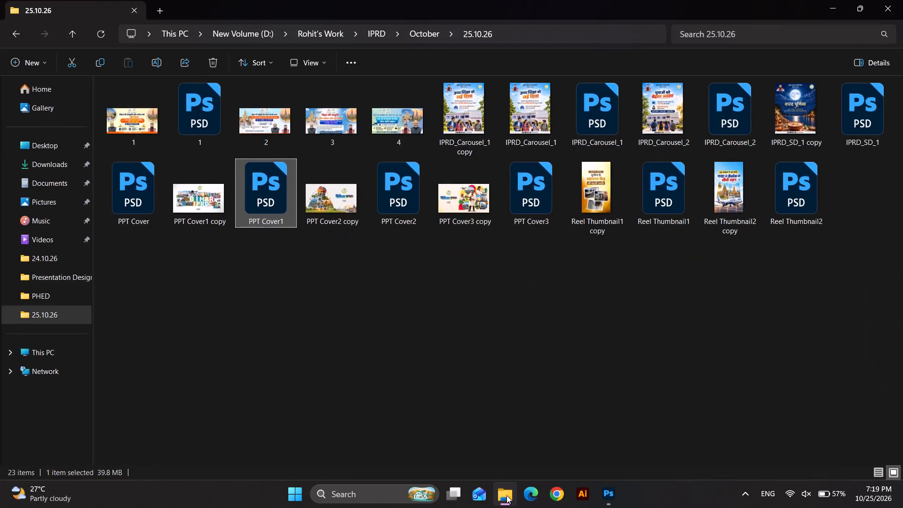
left_click(507, 495)
left_click(507, 495)
left_click(506, 372)
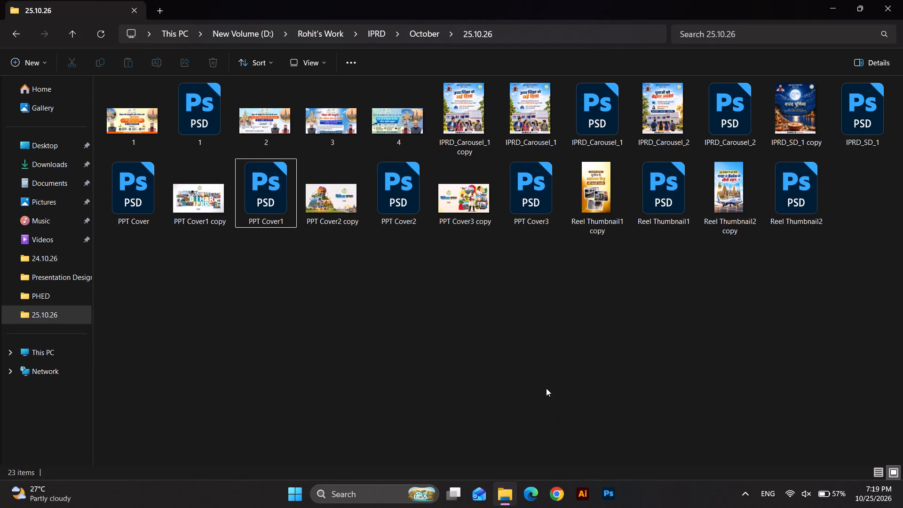
left_click(444, 363)
double_click(257, 203)
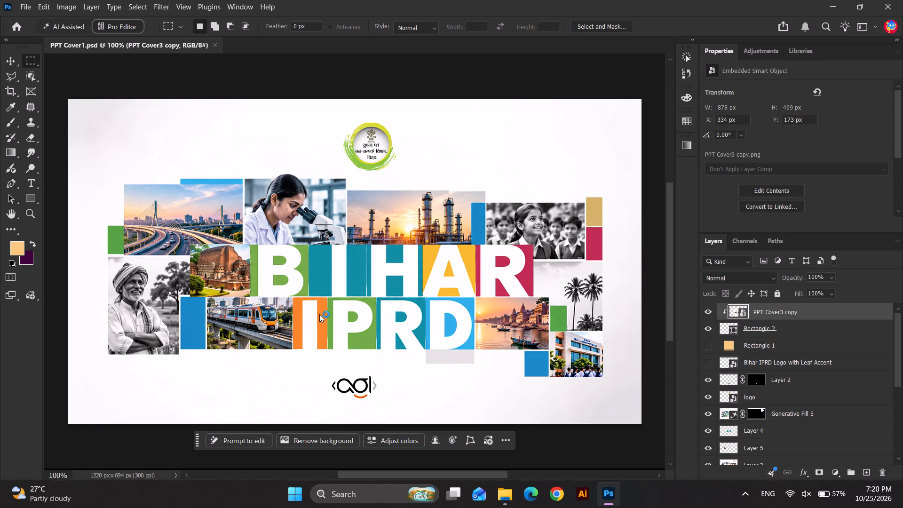
Marquee-select the blue block between the farmer and train photos, about 65 by 129 px.
scroll(128, 303, "up", 12)
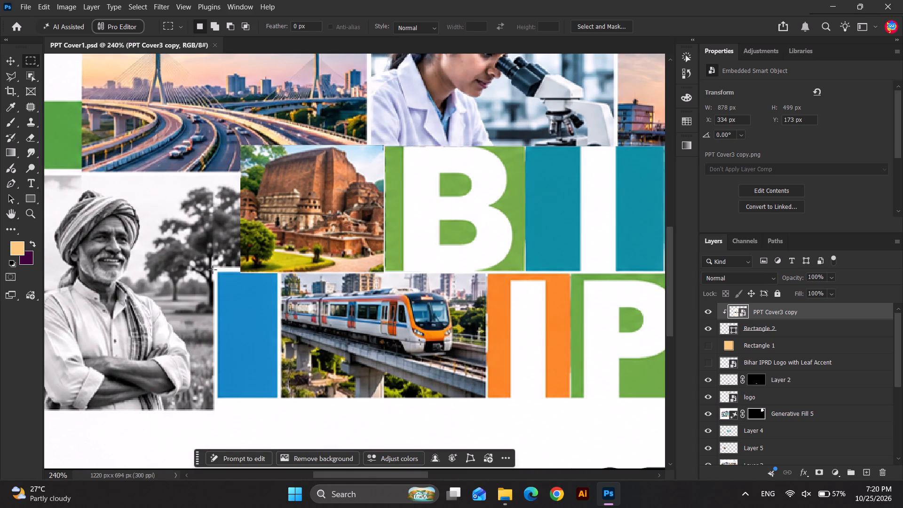
left_click_drag(210, 267, 252, 413)
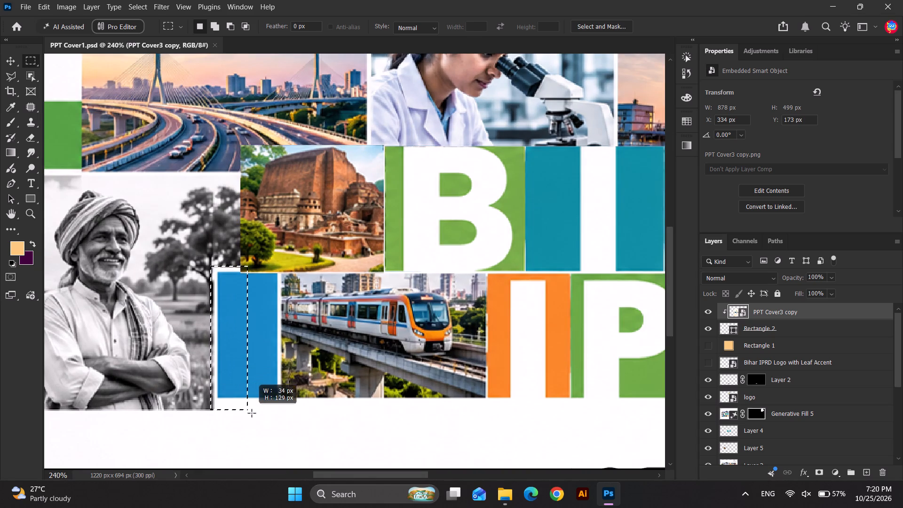
left_click_drag(252, 413, 282, 411)
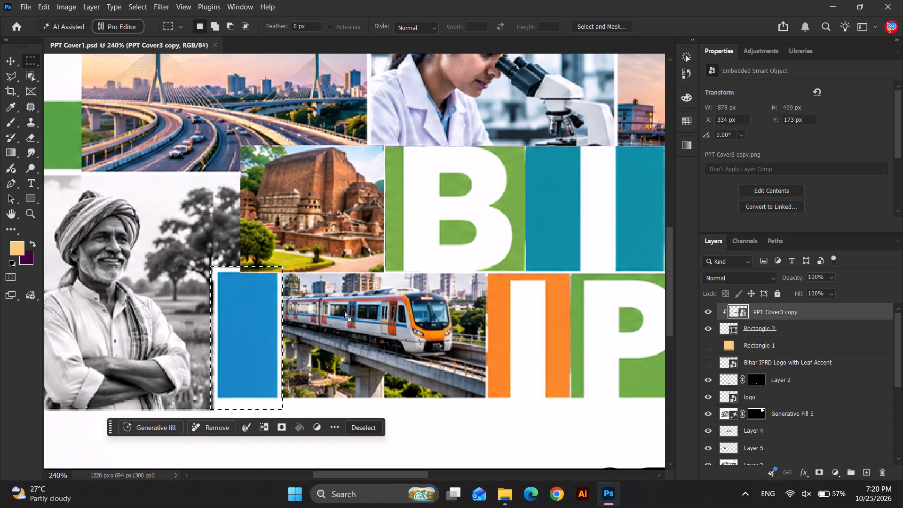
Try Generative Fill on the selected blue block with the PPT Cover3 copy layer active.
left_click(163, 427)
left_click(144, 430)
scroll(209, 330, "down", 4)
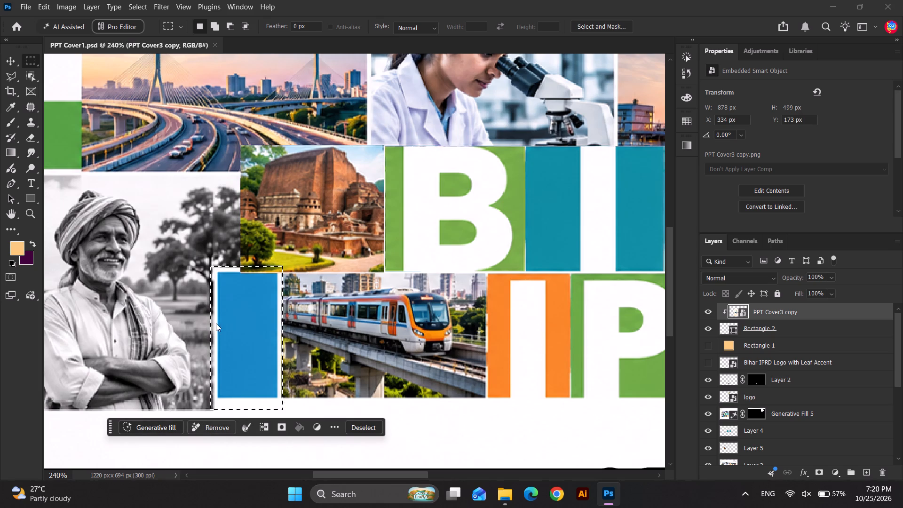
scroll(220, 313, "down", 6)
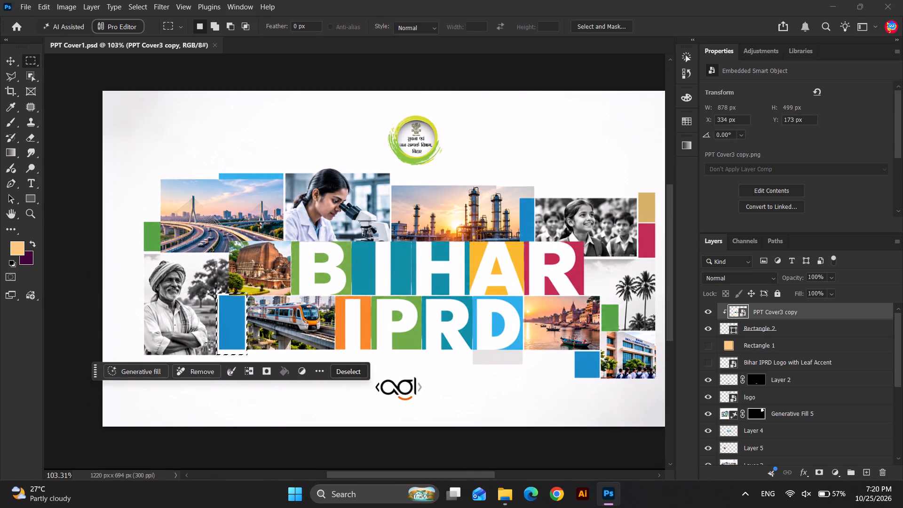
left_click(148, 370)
Make Layer 3 active and run Generative Fill on the selected blue block with Firefly and an empty prompt.
scroll(823, 404, "down", 6)
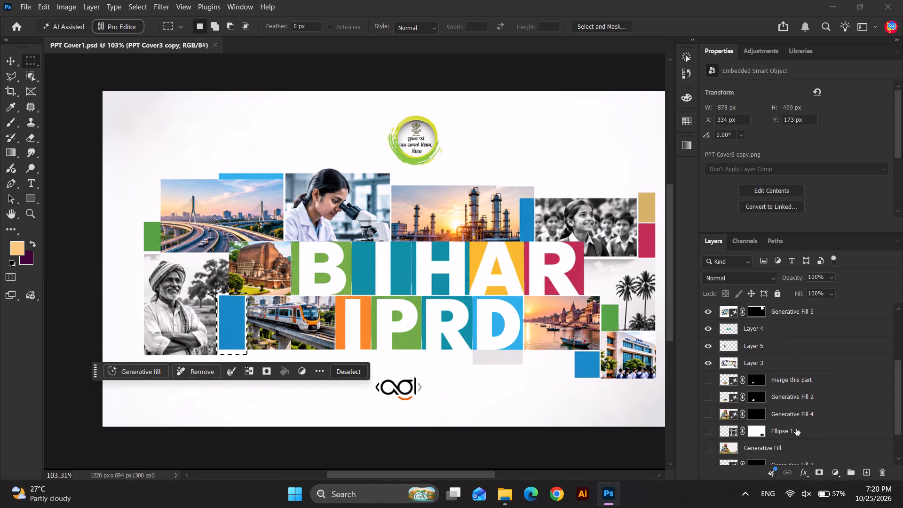
scroll(782, 444, "down", 1)
scroll(781, 434, "up", 5)
scroll(781, 434, "down", 5)
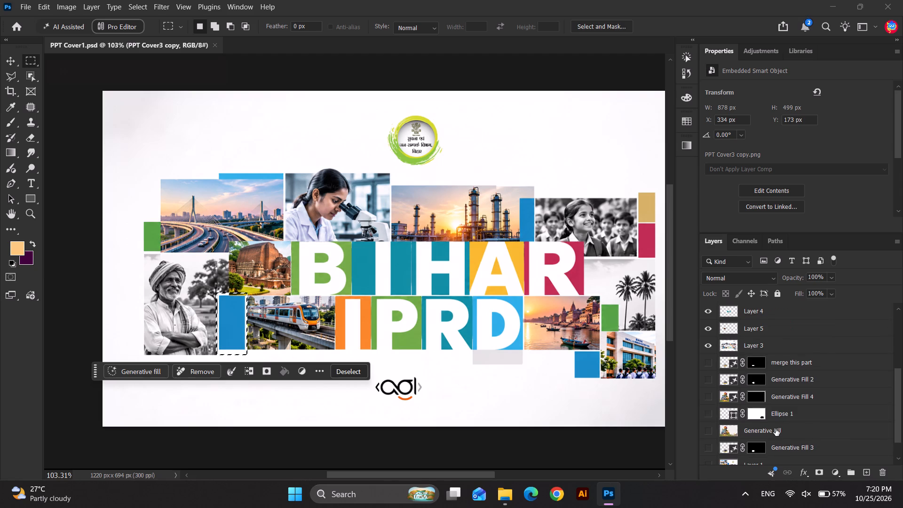
scroll(774, 428, "down", 4)
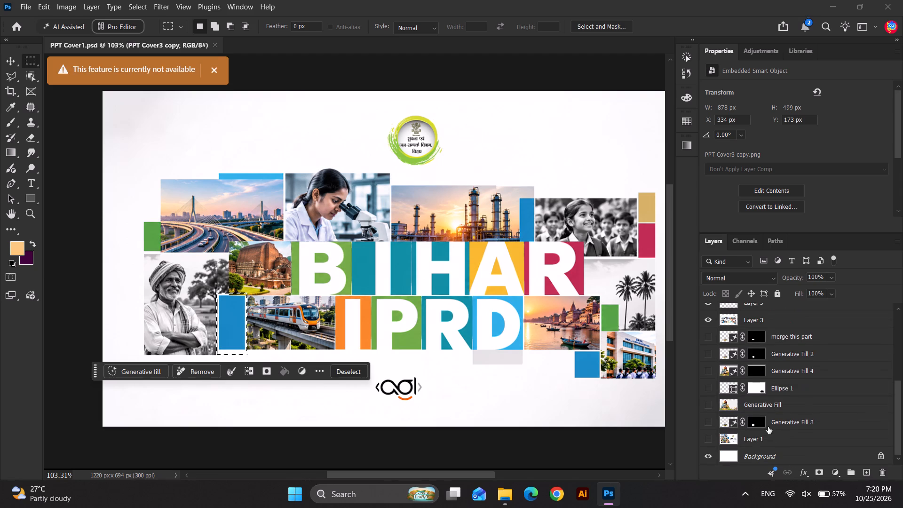
scroll(768, 427, "up", 1)
scroll(778, 382, "up", 2)
left_click(765, 373)
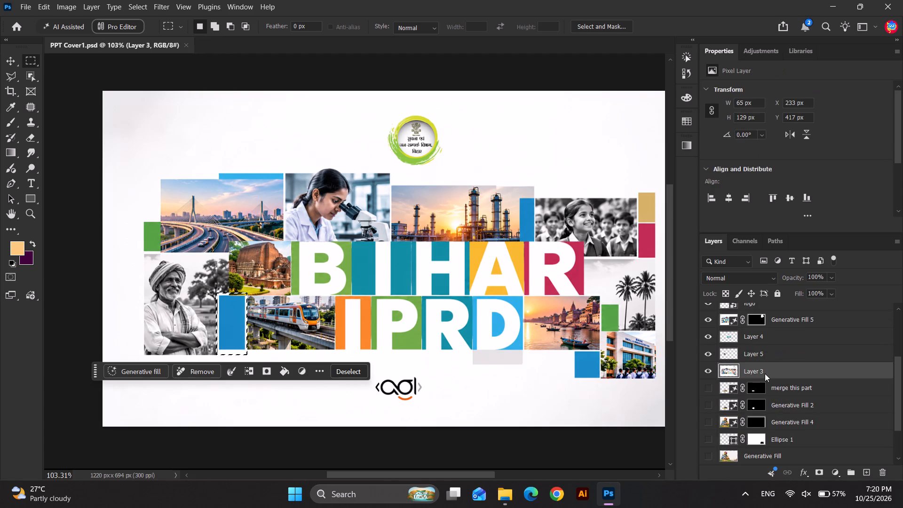
left_click(134, 368)
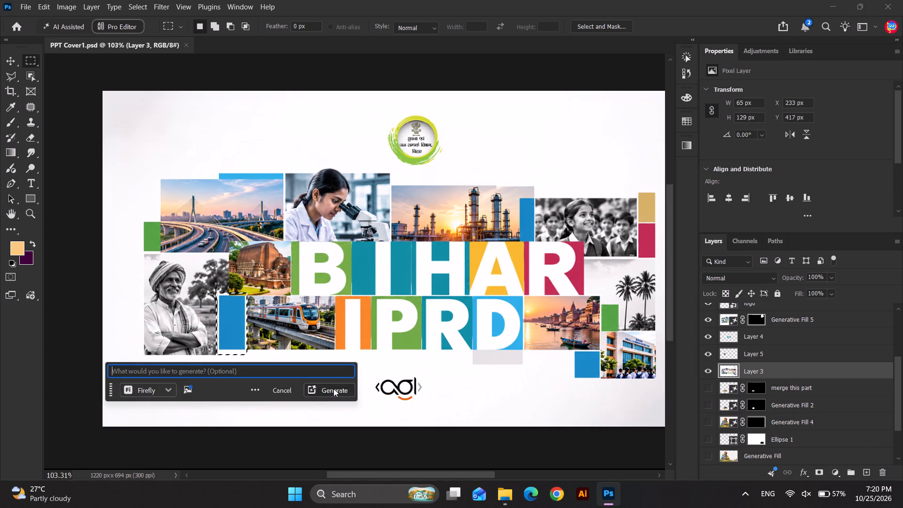
left_click(333, 389)
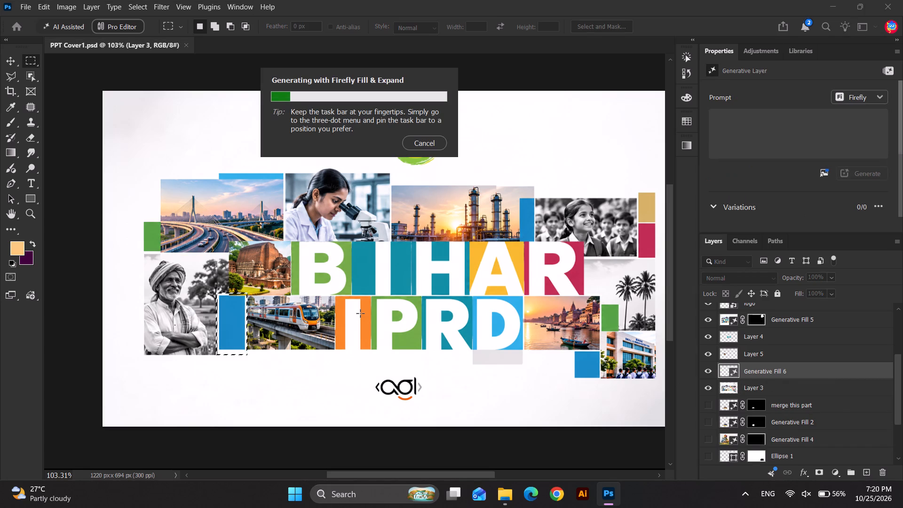
scroll(344, 295, "down", 4)
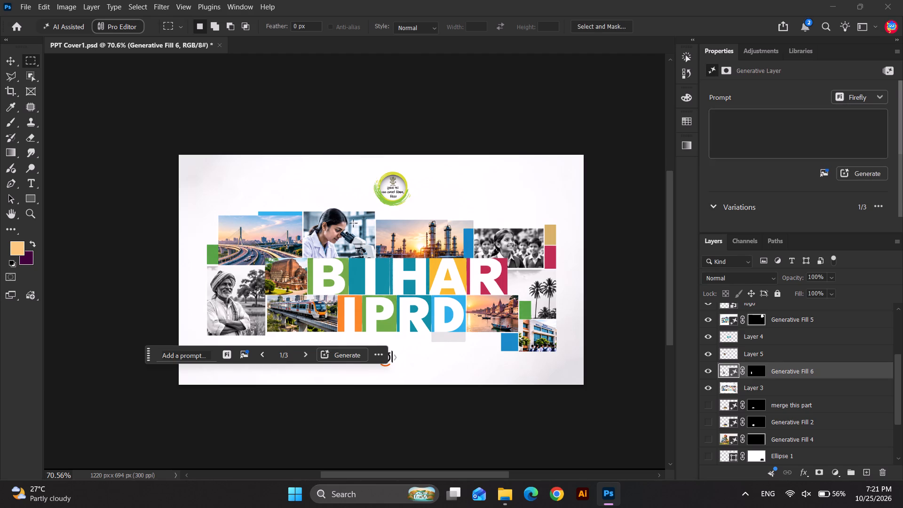
Marquee-select the green tile with the letter B in BIHAR, about 128 by 115 px.
scroll(294, 302, "up", 12)
scroll(271, 212, "down", 4)
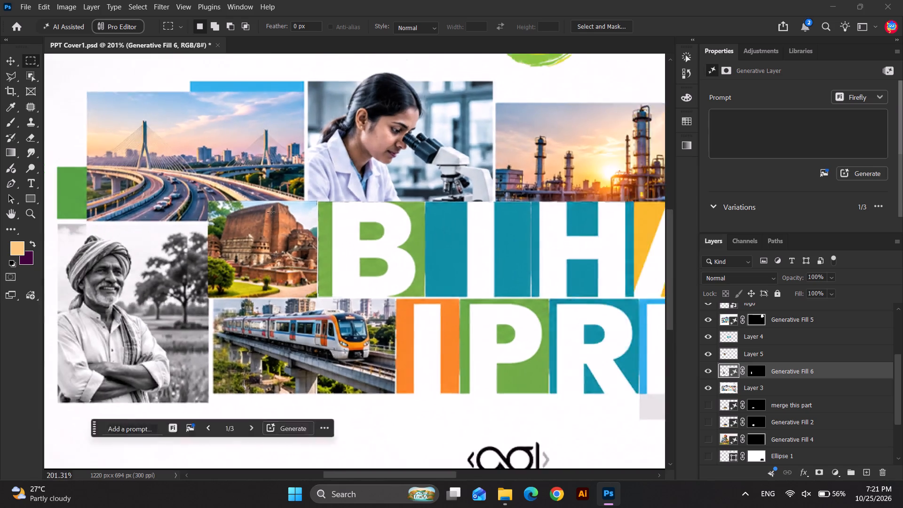
scroll(271, 212, "down", 1)
scroll(313, 205, "up", 4)
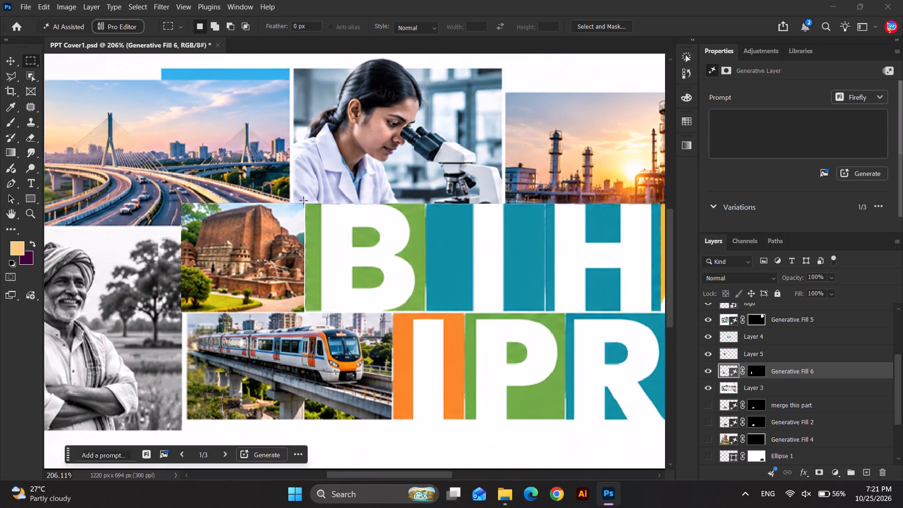
left_click_drag(304, 203, 410, 305)
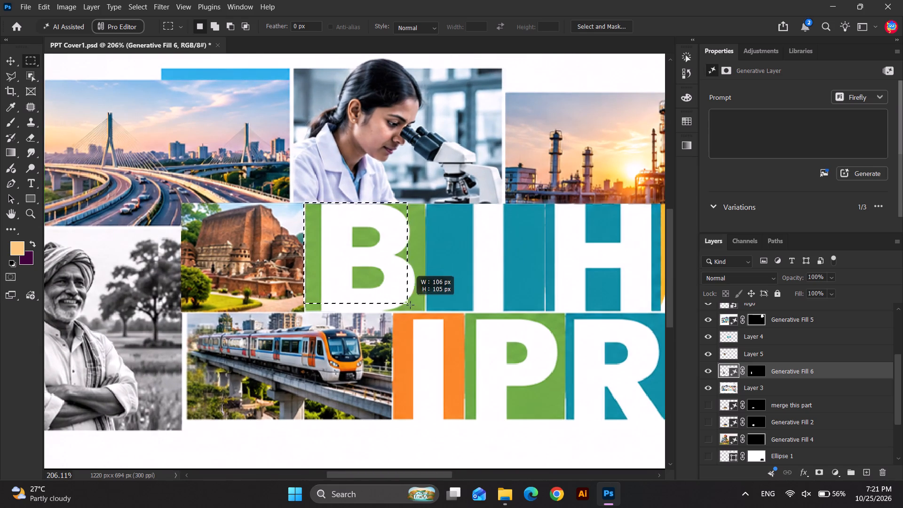
left_click_drag(410, 305, 427, 312)
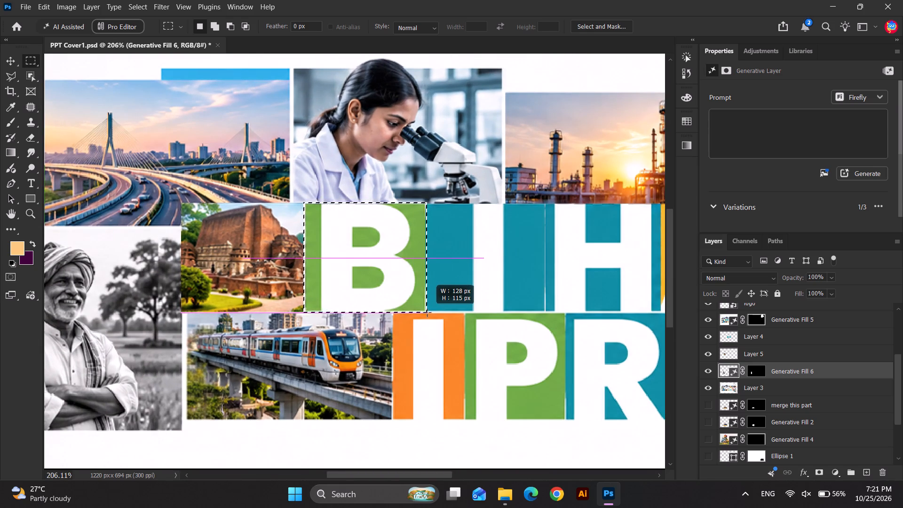
left_click_drag(427, 312, 426, 311)
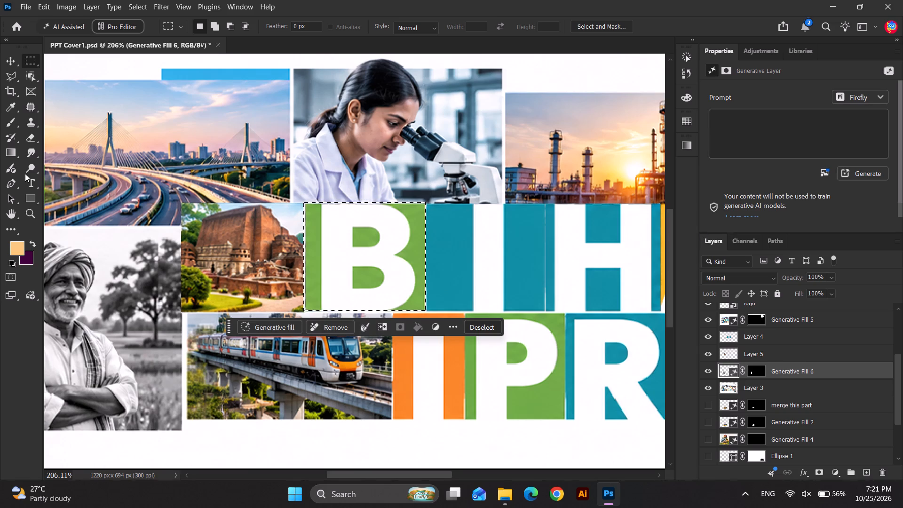
Draw a rectangle shape of about 126 by 112 px over the green B tile in BIHAR.
left_click(26, 195)
scroll(436, 255, "up", 4)
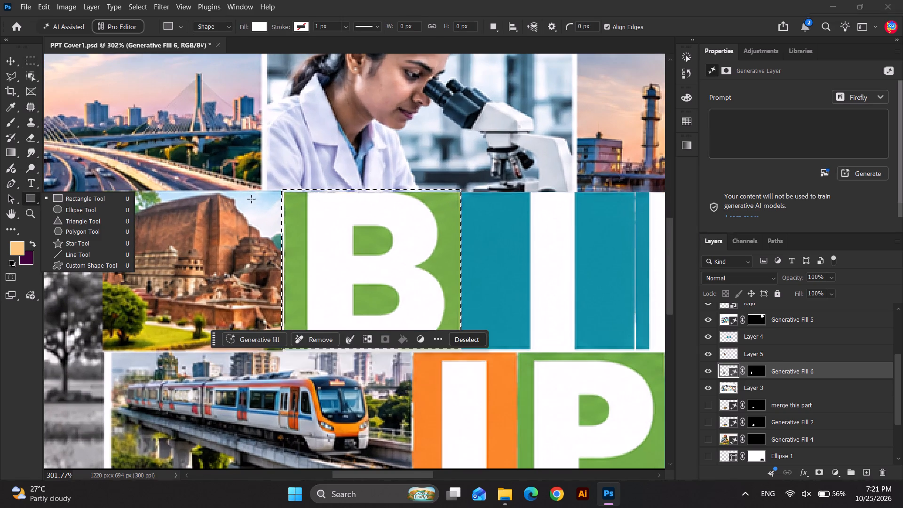
left_click_drag(282, 191, 388, 319)
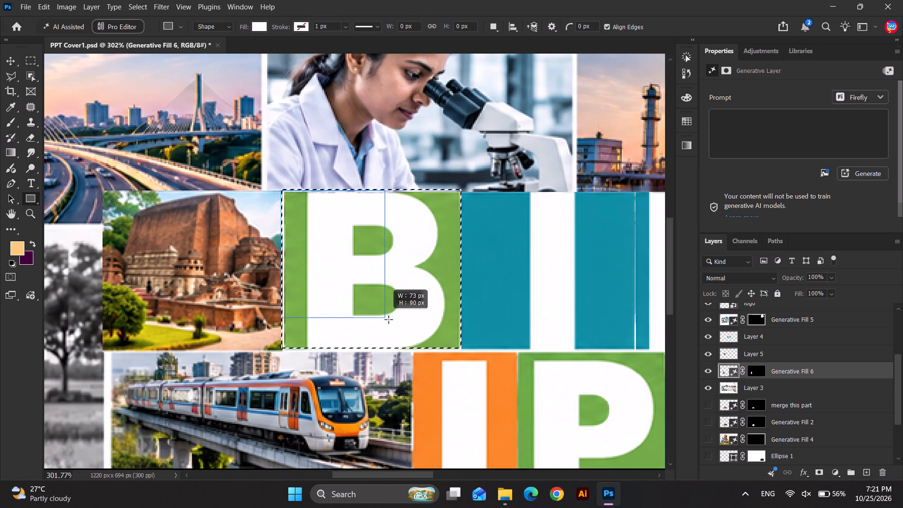
left_click_drag(388, 319, 459, 349)
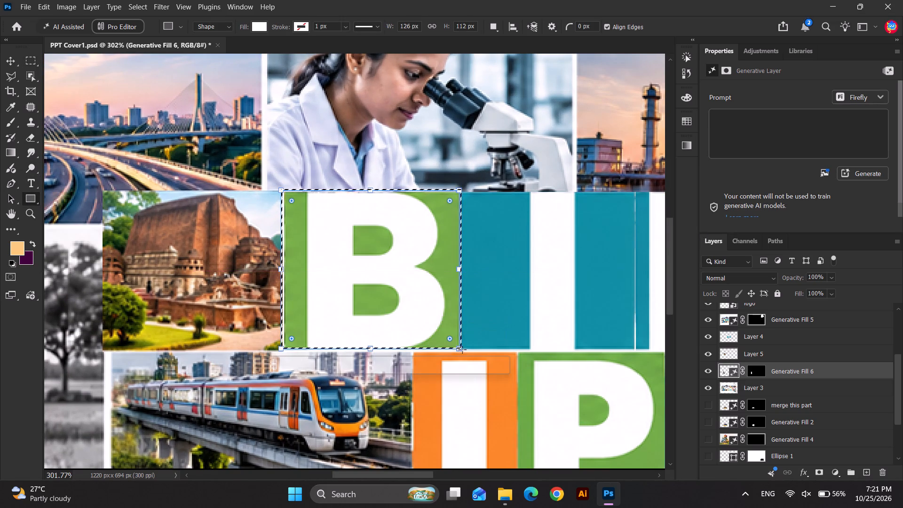
Fill the new rectangle with the green sampled from the B tile, #74ab46.
left_click(737, 190)
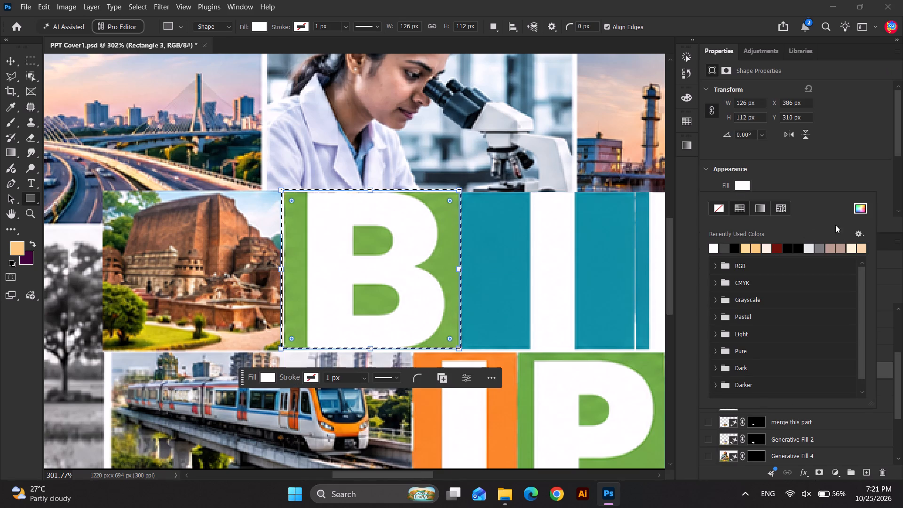
left_click(860, 209)
left_click(444, 243)
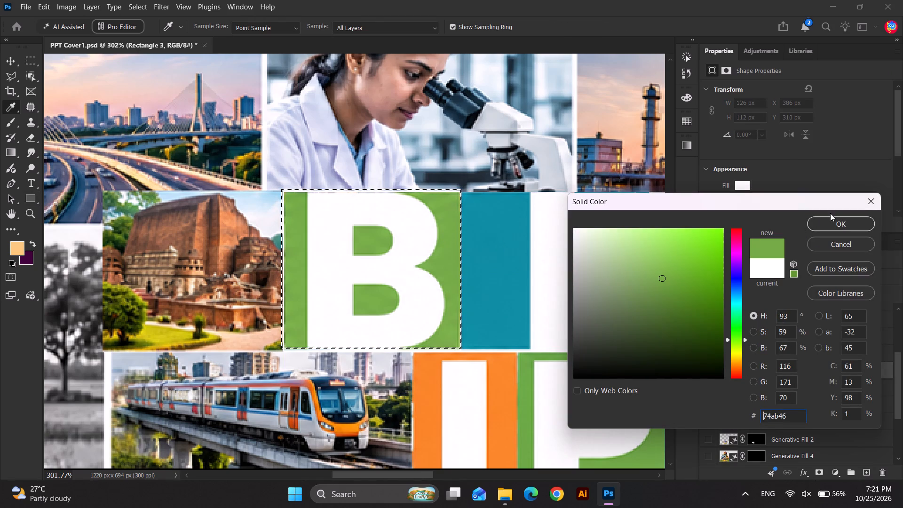
left_click(827, 234)
left_click(827, 226)
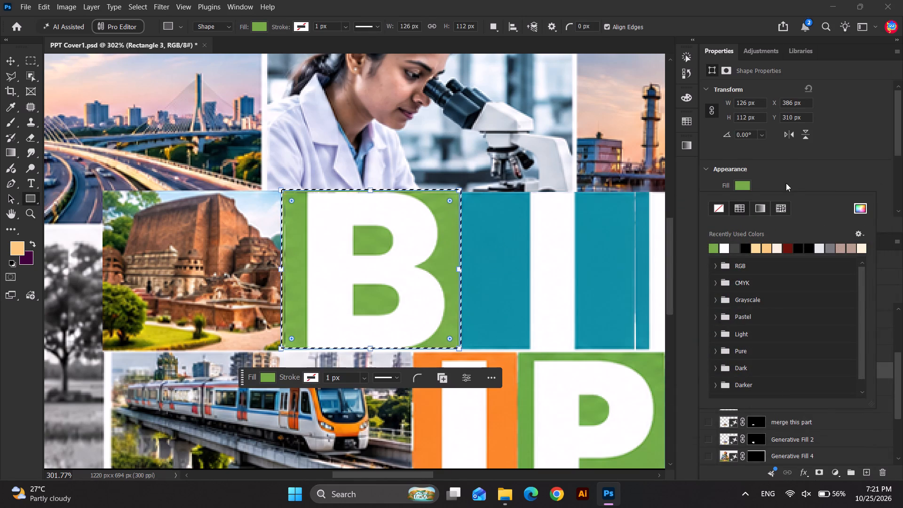
scroll(786, 182, "down", 1)
left_click(699, 428)
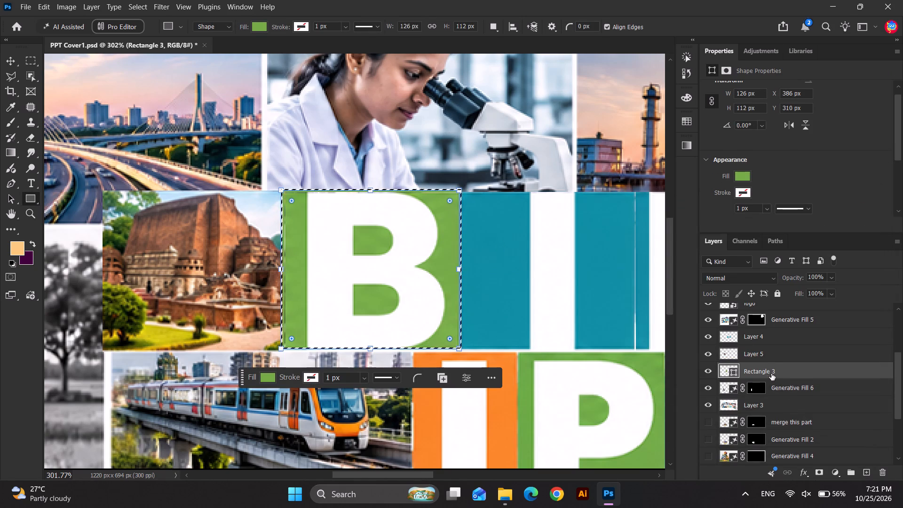
Move the Rectangle 3 layer to the top of the layer stack, above PPT Cover3 copy.
left_click_drag(771, 373, 756, 270)
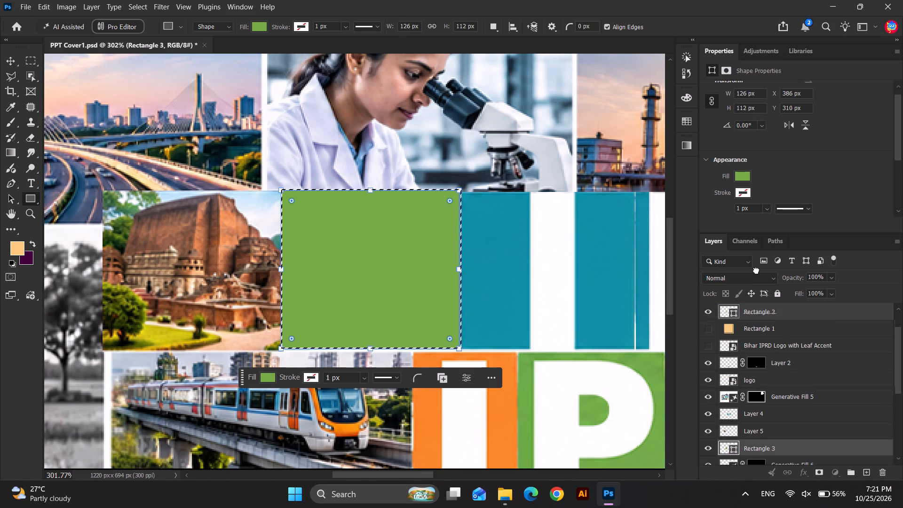
left_click_drag(756, 270, 756, 306)
Clear the marquee selection around the green rectangle.
scroll(261, 319, "down", 3)
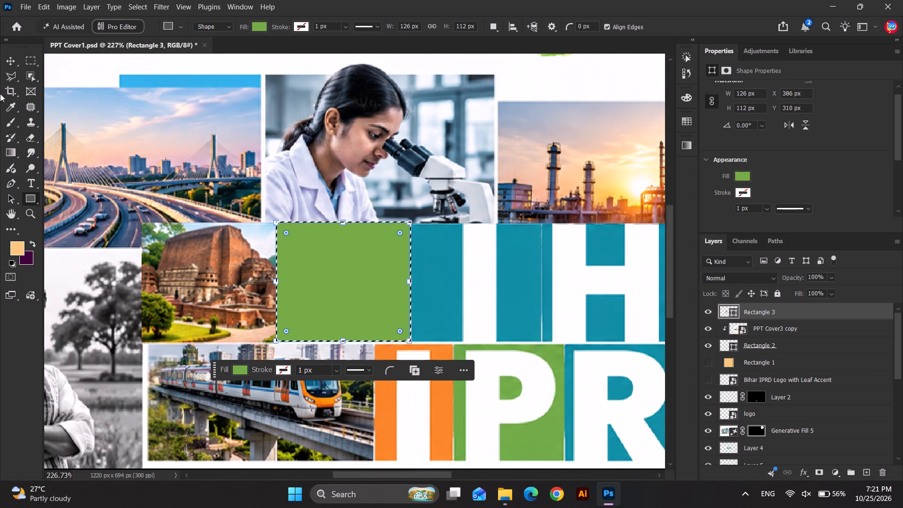
left_click(30, 62)
left_click(104, 122)
Give the green rectangle over the B tile a 1 px white stroke.
scroll(290, 252, "down", 5)
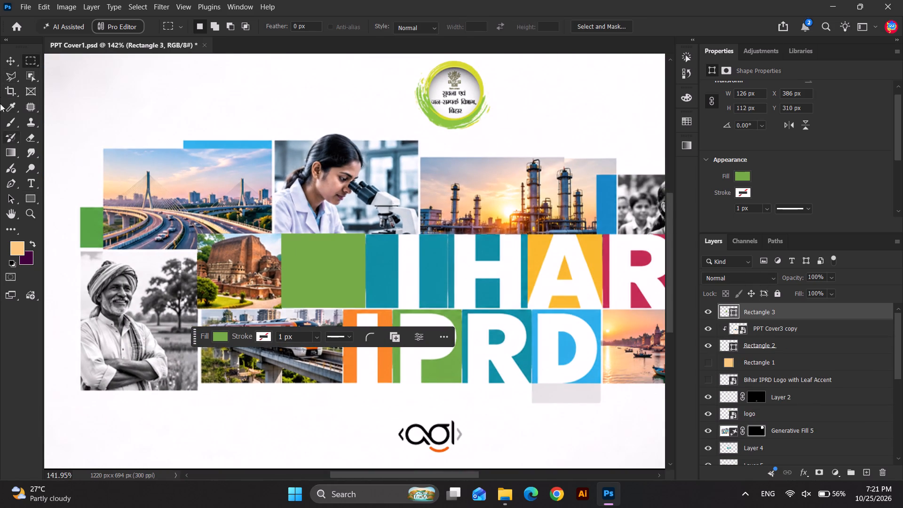
left_click(11, 57)
scroll(269, 206, "up", 6)
left_click(342, 287)
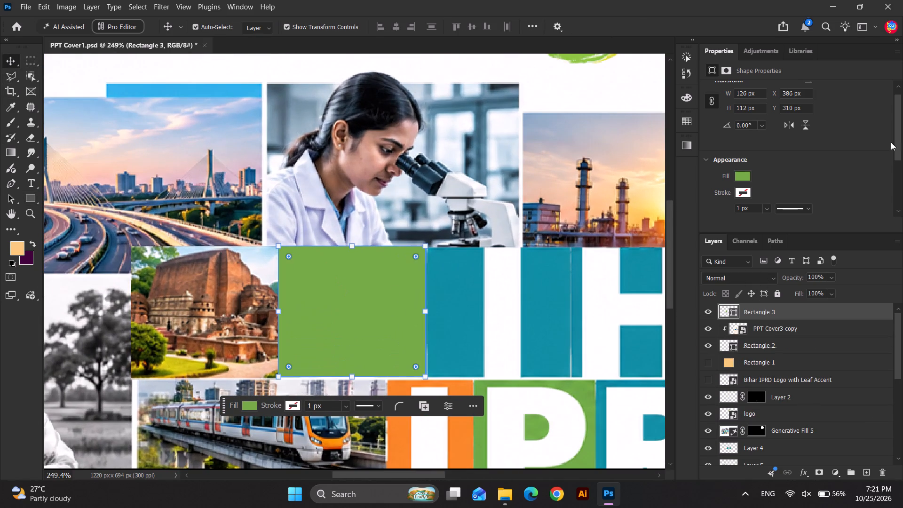
left_click(749, 193)
left_click(724, 259)
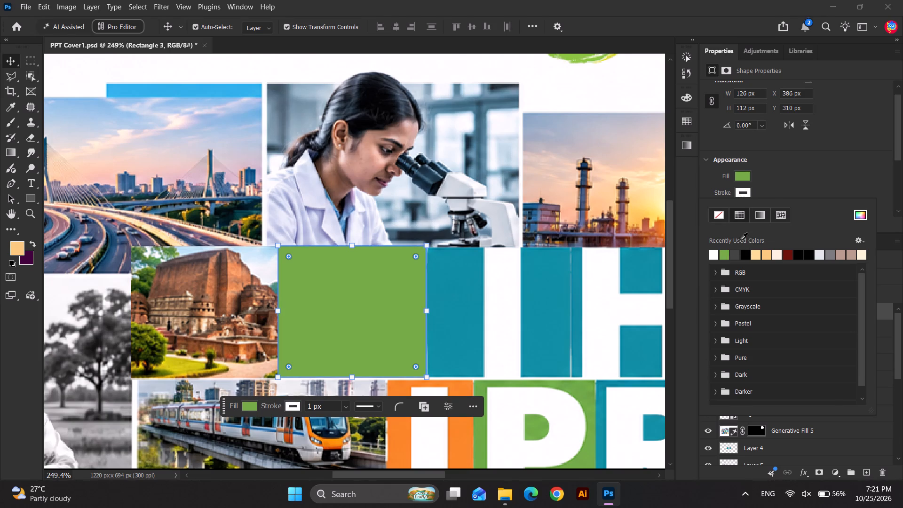
left_click(773, 184)
left_click(240, 197)
Nudge the green rectangle down by 1 px.
left_click(355, 315)
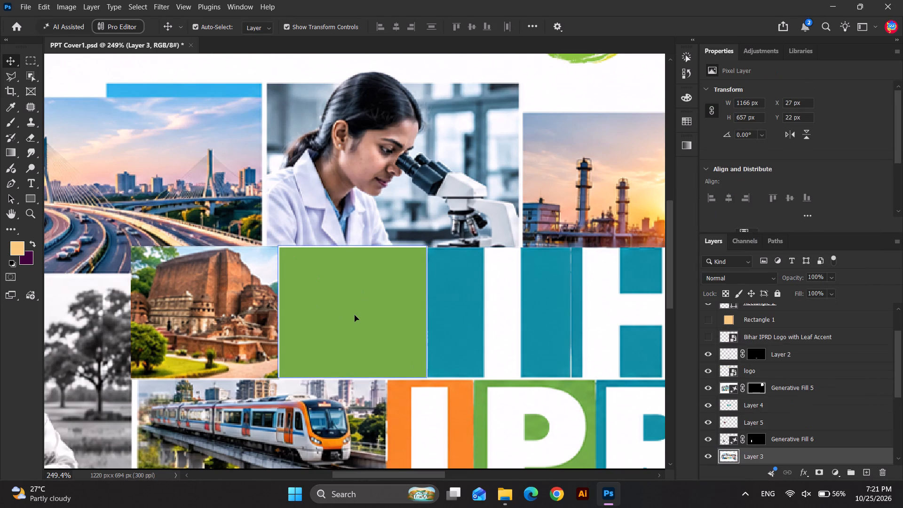
key("Down")
scroll(293, 235, "down", 1)
left_click(201, 235)
Duplicate the green rectangle onto the teal I tile of BIHAR, beside the original.
left_click(369, 298)
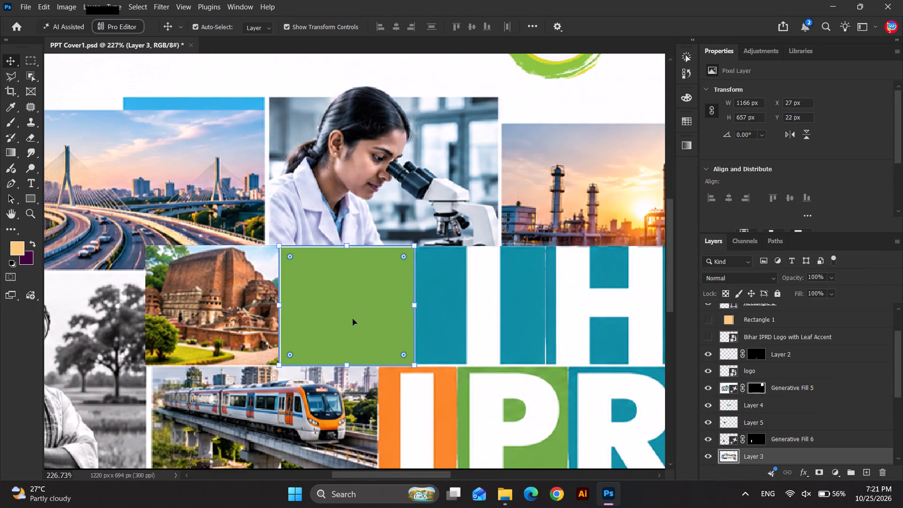
left_click_drag(353, 319, 487, 327, "alt+shift")
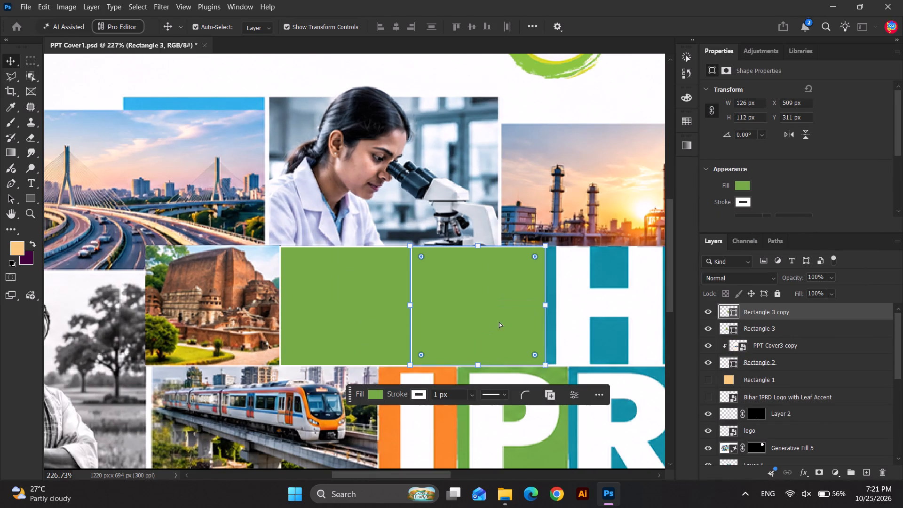
Change the duplicated rectangle's fill to the teal sampled from the exposed tile strip, #128ea4.
left_click(745, 190)
left_click(856, 207)
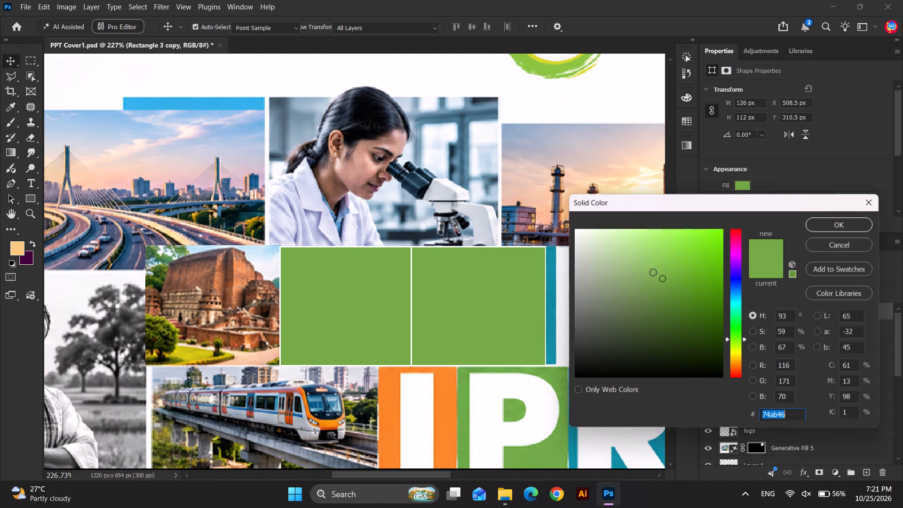
left_click(550, 270)
left_click(828, 222)
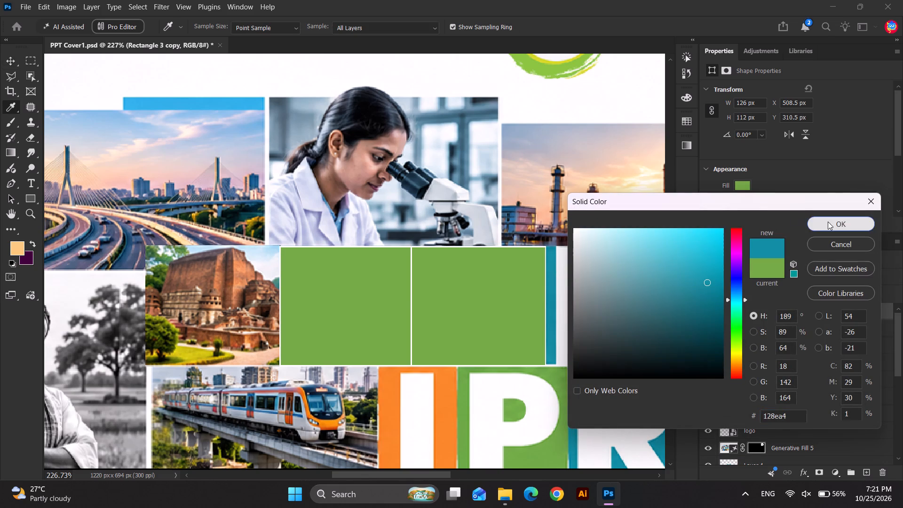
left_click(390, 169)
Adjust the teal rectangle's left edge to meet the green rectangle, making it about 123 px wide.
scroll(452, 333, "up", 4)
left_click(458, 310)
left_click_drag(390, 296, 427, 297)
scroll(427, 298, "up", 3)
left_click_drag(428, 297, 391, 300)
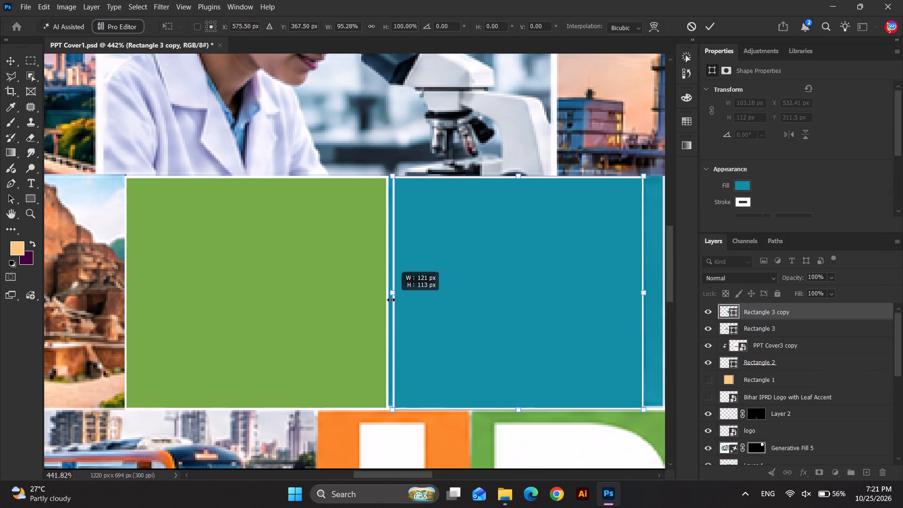
left_click_drag(391, 300, 384, 300)
scroll(170, 238, "down", 5)
left_click(464, 275)
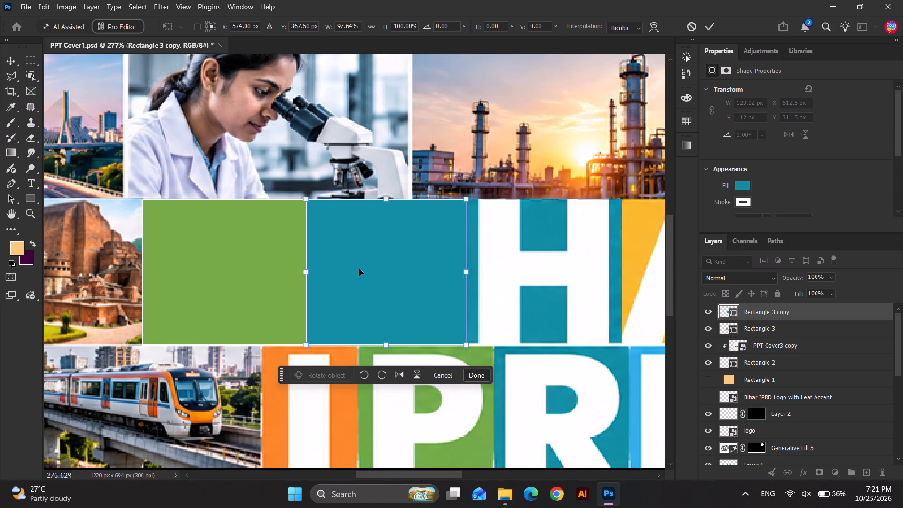
scroll(359, 269, "down", 4)
key("Return")
Duplicate the teal rectangle onto the H tile of BIHAR, at an X position of about 659.5 px.
scroll(363, 270, "down", 4)
left_click_drag(357, 269, 411, 278, "alt+shift")
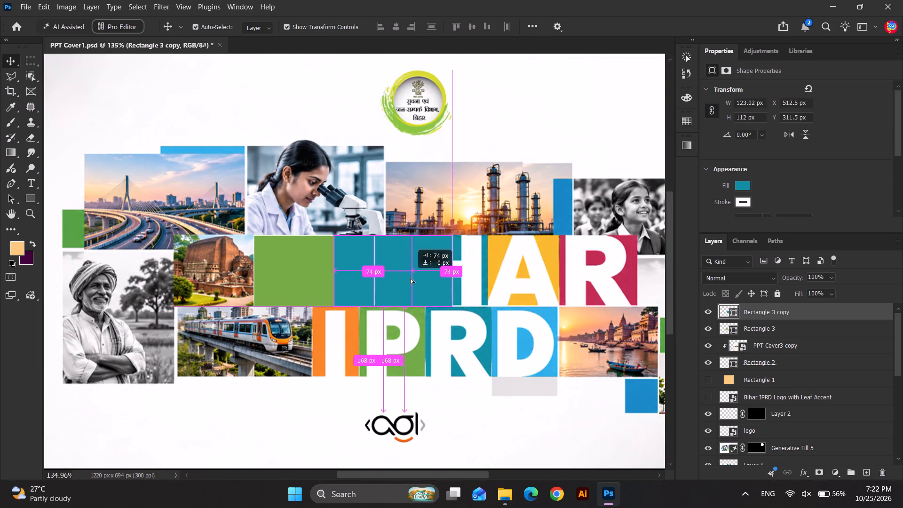
left_click_drag(411, 278, 441, 280, "alt+shift")
left_click(441, 280, "alt+shift")
scroll(437, 257, "up", 6)
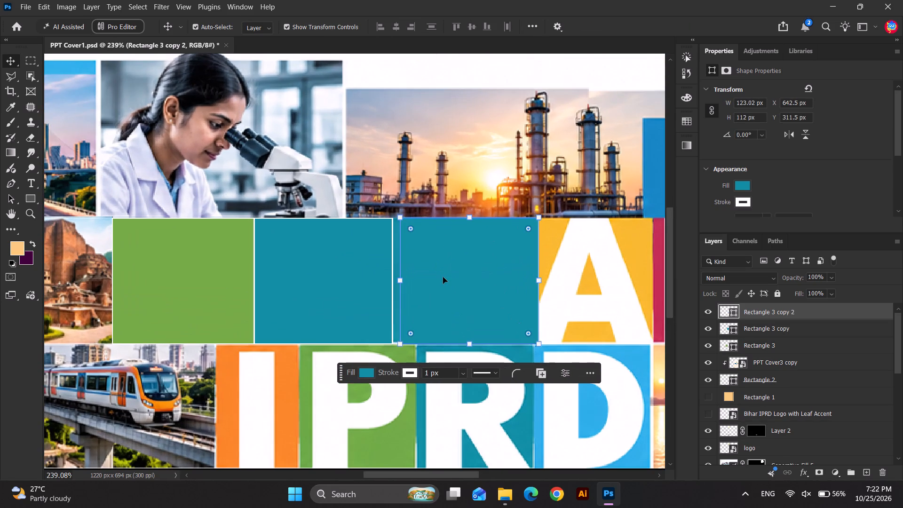
left_click(443, 277)
left_click_drag(463, 297, 482, 298)
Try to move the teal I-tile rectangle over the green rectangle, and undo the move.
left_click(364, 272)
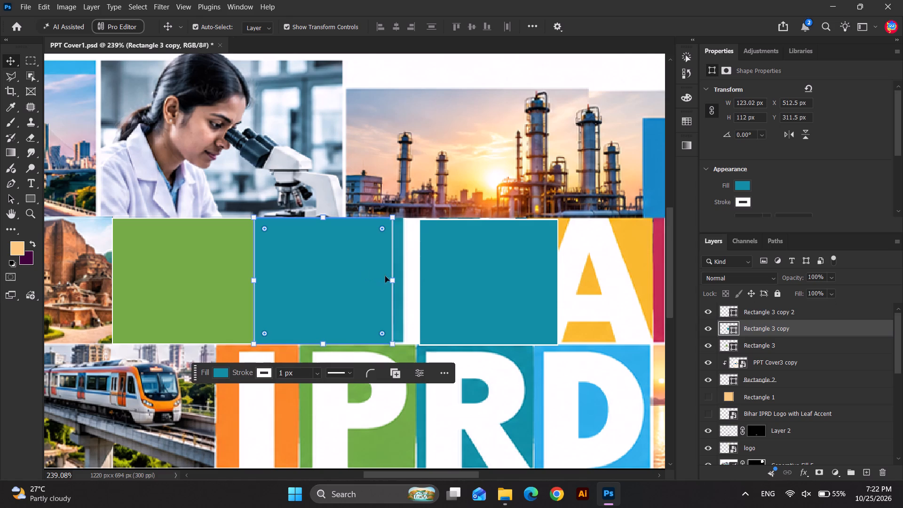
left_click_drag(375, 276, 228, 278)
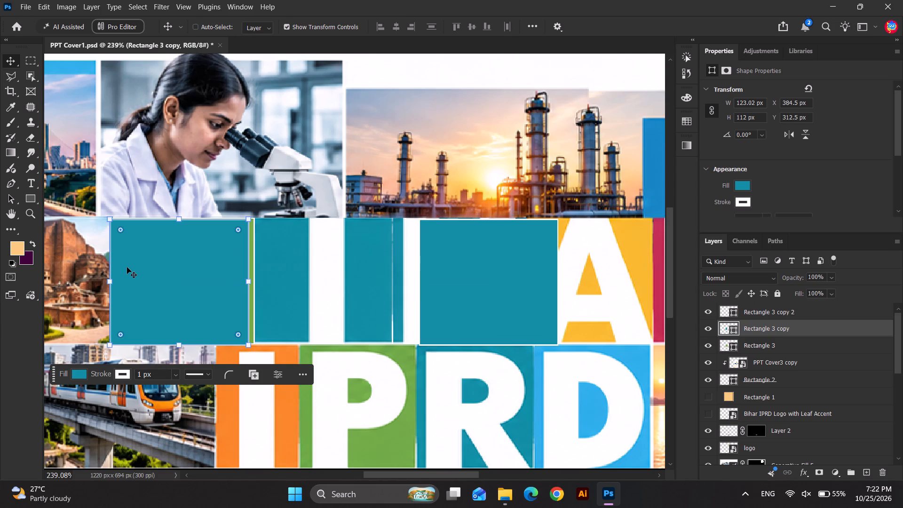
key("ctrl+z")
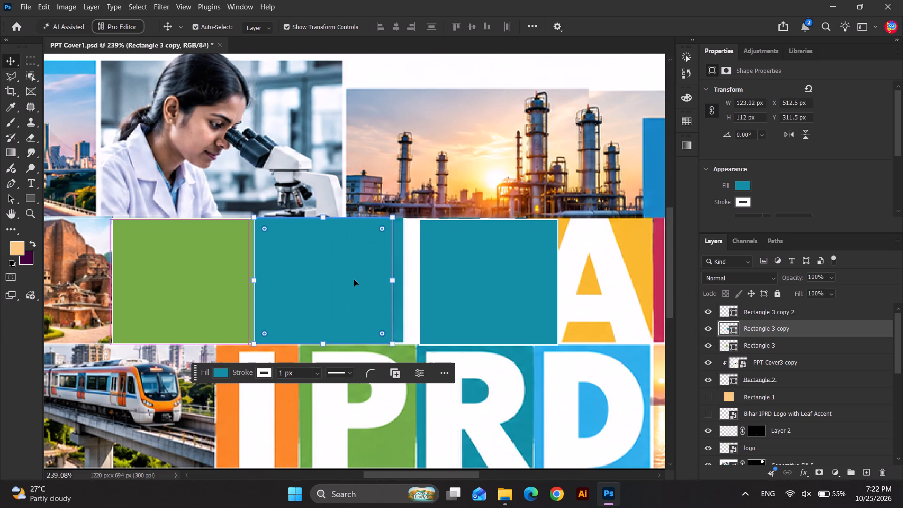
Extend the right edge of the teal rectangle on the I tile, making it about 132 px wide.
left_click_drag(395, 281, 405, 281)
scroll(404, 281, "up", 2)
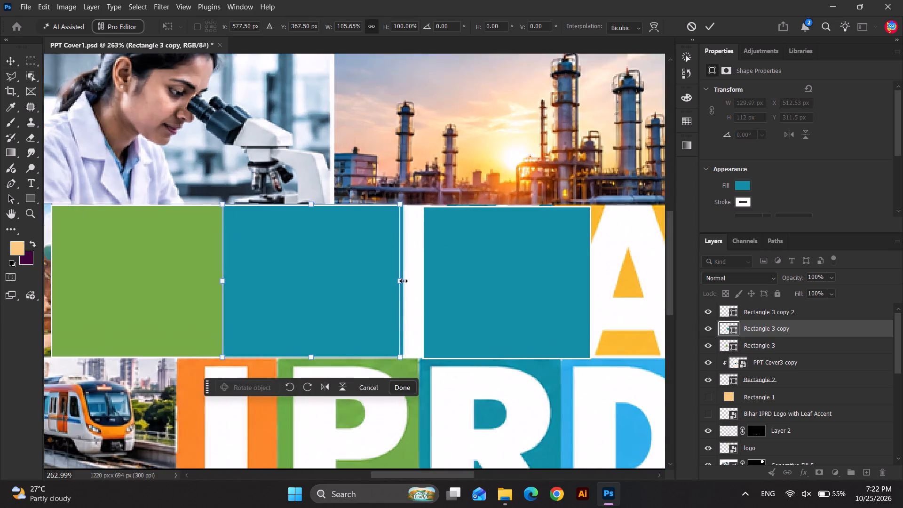
scroll(404, 281, "up", 5)
left_click_drag(400, 280, 406, 280)
key("Return")
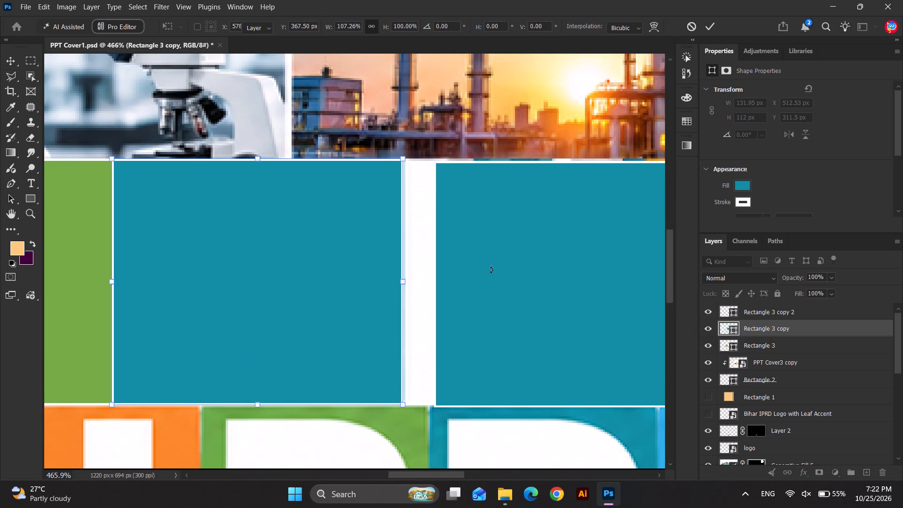
left_click(428, 125)
Move the H-tile rectangle flush against the right edge of the I-tile rectangle, with their tops aligned.
left_click(484, 254)
left_click_drag(513, 281, 443, 296)
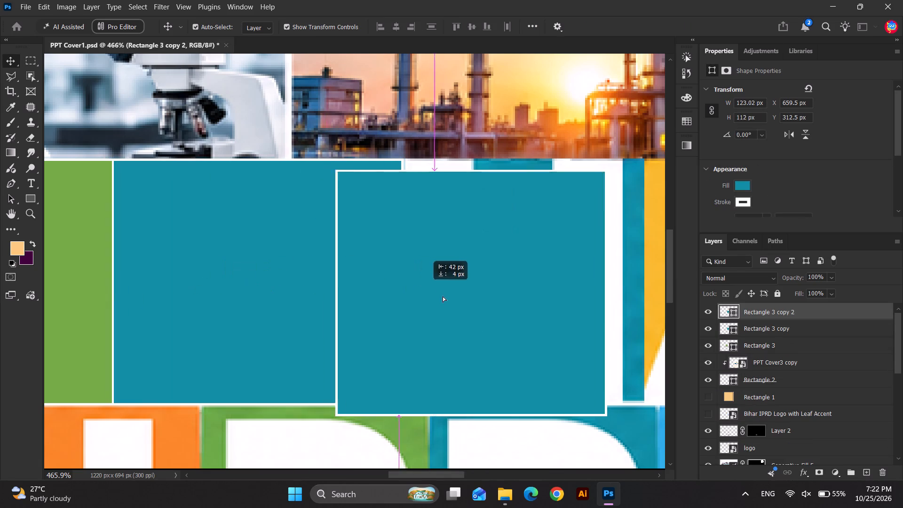
left_click_drag(443, 296, 479, 284)
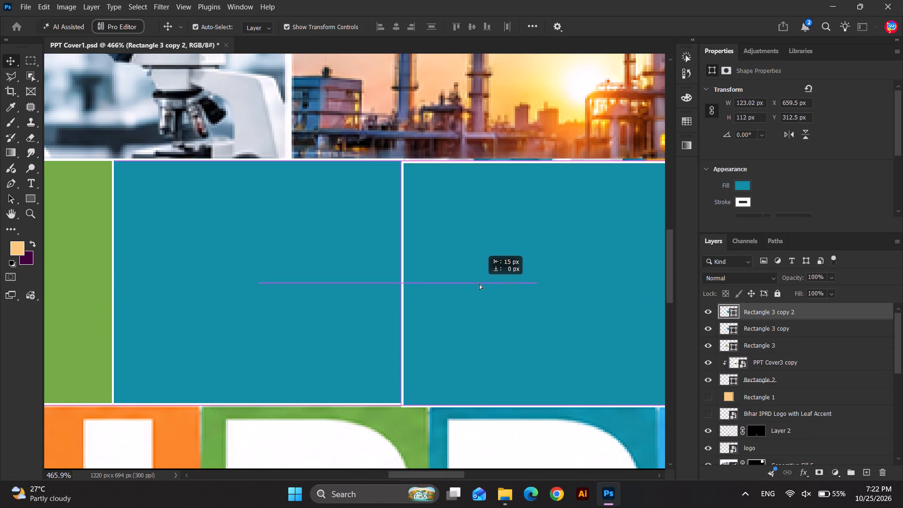
left_click_drag(479, 284, 478, 280)
Narrow the H-tile rectangle to about 110 px so its right edge meets the yellow A tile.
scroll(291, 278, "down", 4)
left_click_drag(554, 280, 399, 275)
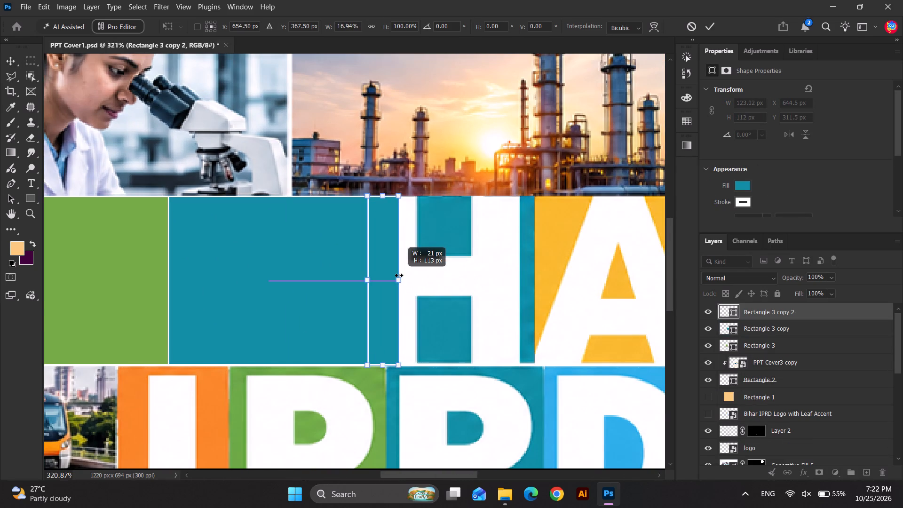
left_click_drag(399, 275, 533, 281)
scroll(263, 257, "down", 8)
key("Return")
left_click(264, 158)
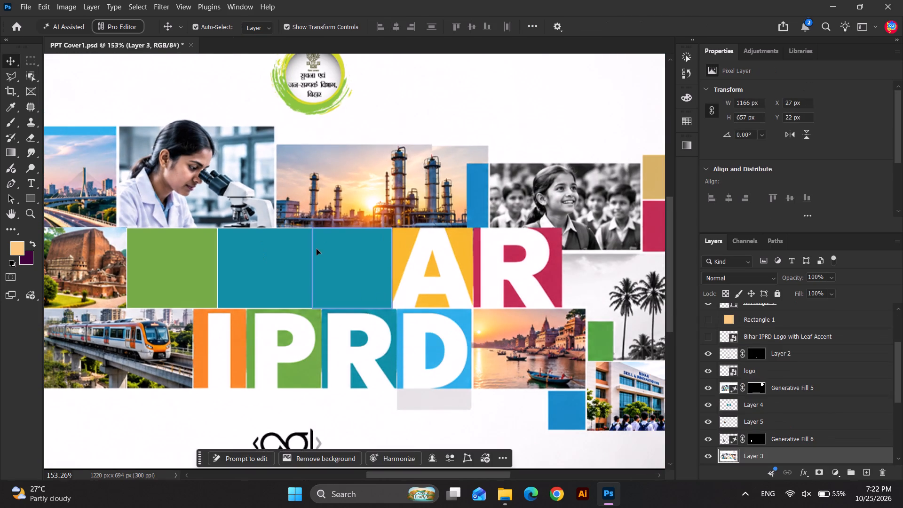
Toggle the three rectangle layers to check the letters beneath, leaving only the green Rectangle 3 hidden.
left_click(286, 275)
left_click(710, 306)
left_click(707, 331)
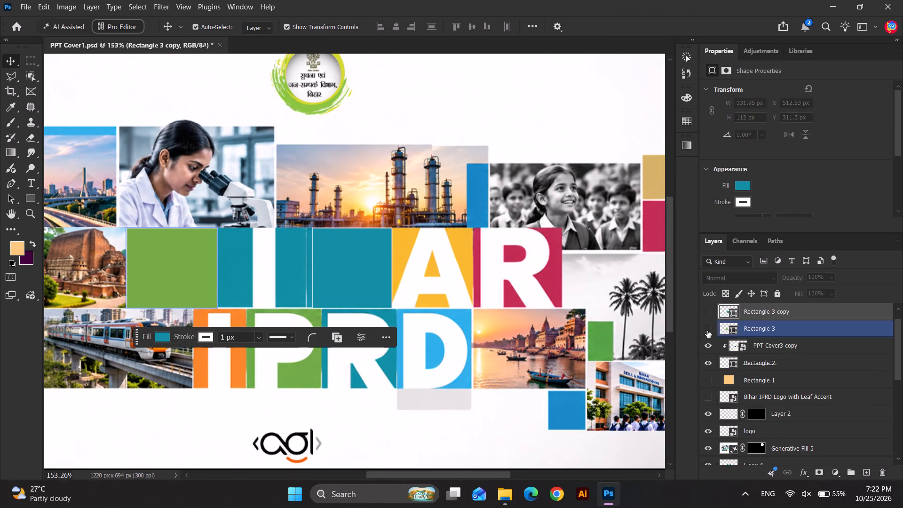
scroll(712, 325, "up", 2)
left_click(708, 316)
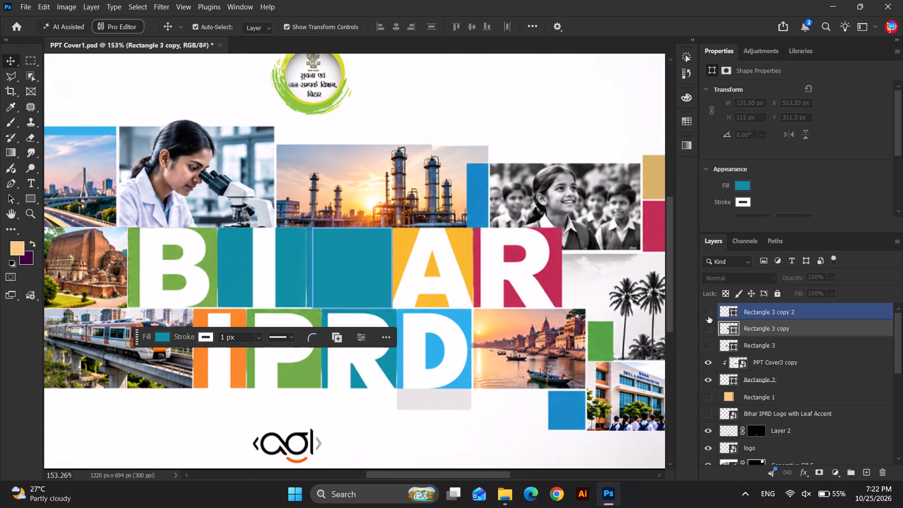
left_click(711, 311)
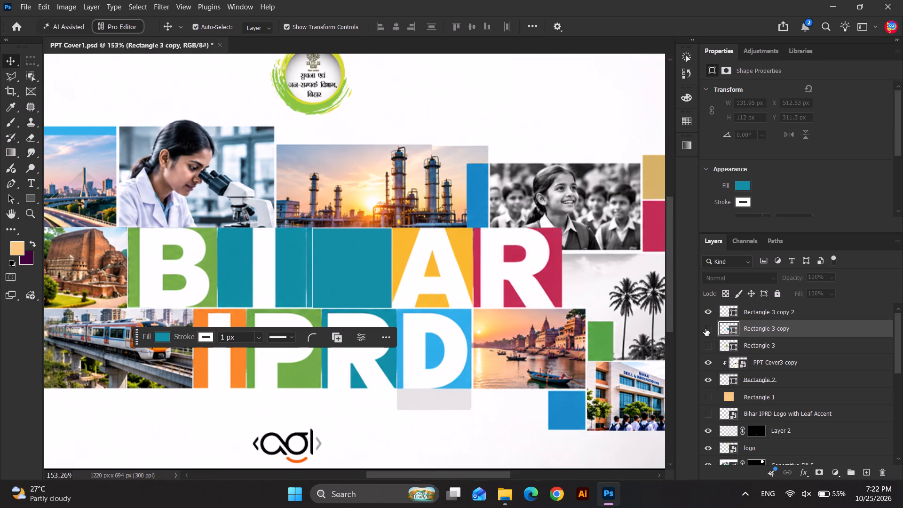
left_click(705, 329)
Duplicate the teal H-tile rectangle onto the yellow A tile, at an X position of about 755 px.
left_click(371, 275)
left_click_drag(356, 284, 426, 295, "alt+shift")
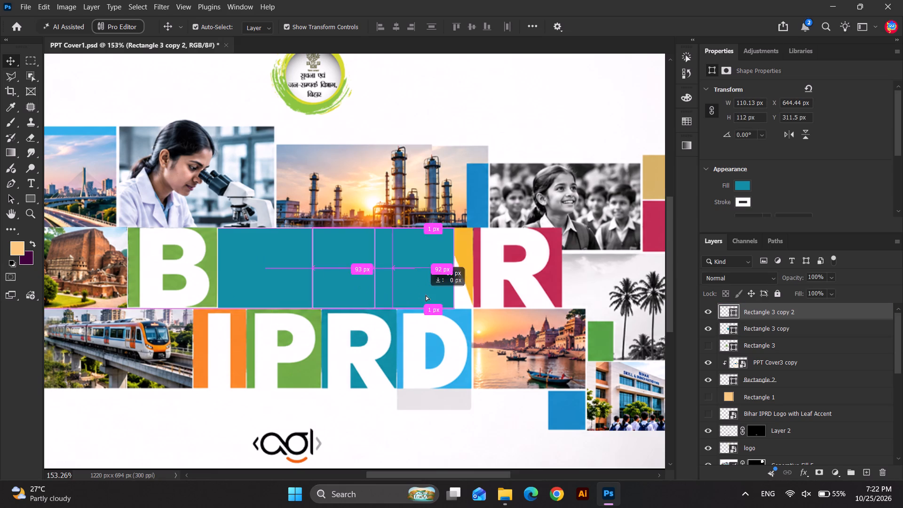
left_click_drag(426, 295, 433, 297, "alt+shift")
scroll(441, 277, "up", 6)
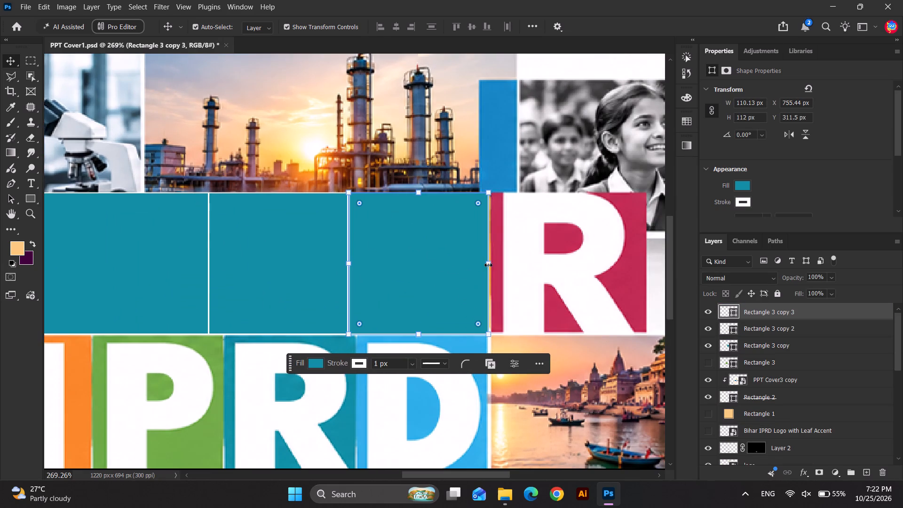
Widen the teal rectangle over the A tile from its right edge to about 111 px.
left_click(490, 264)
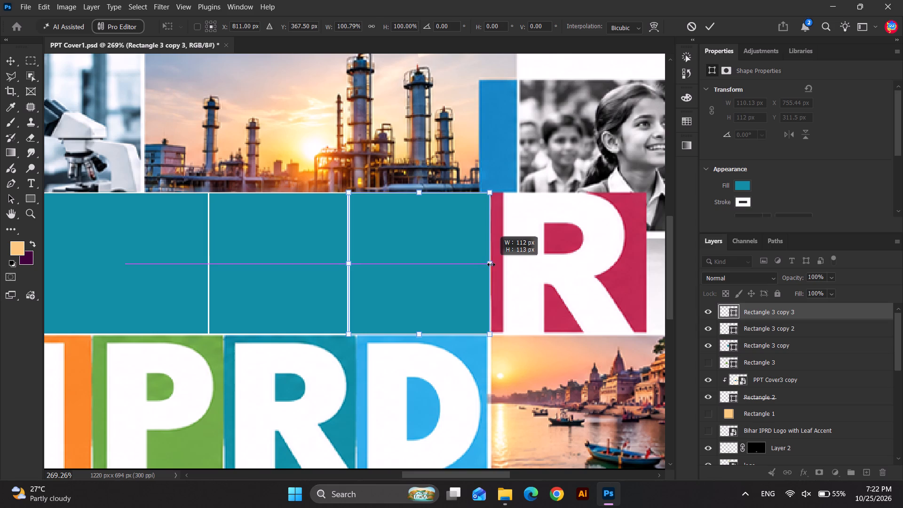
key("Return")
Fill the A-tile rectangle with the letter tile's yellow, f9b92e, sampled with the rectangle temporarily hidden.
left_click(711, 316)
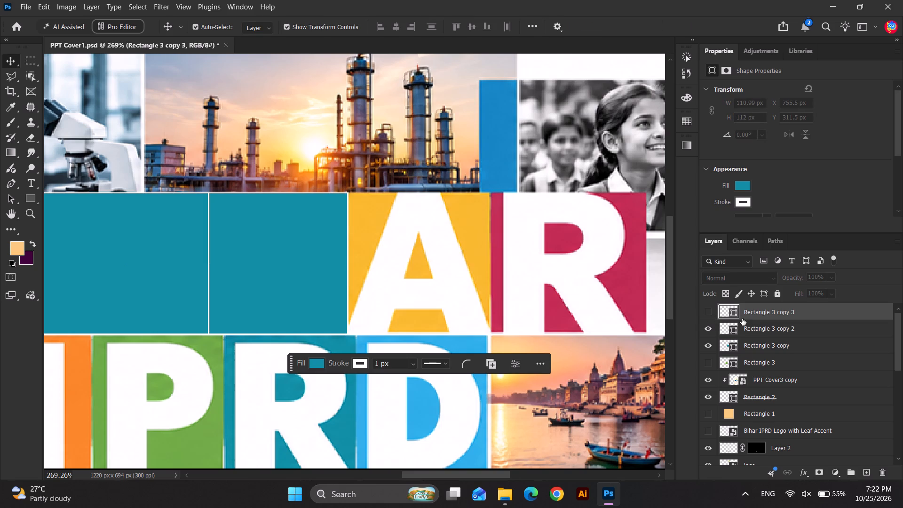
double_click(732, 314)
left_click(368, 217)
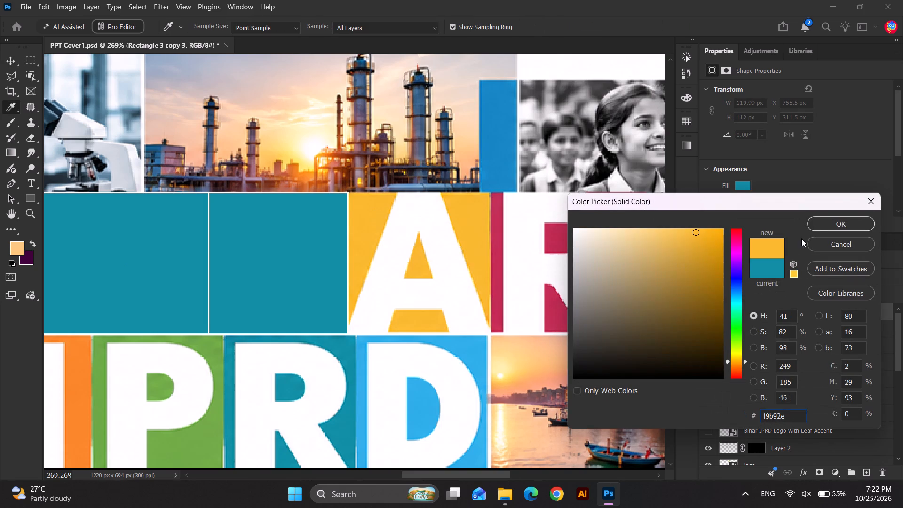
left_click(815, 221)
left_click(709, 311)
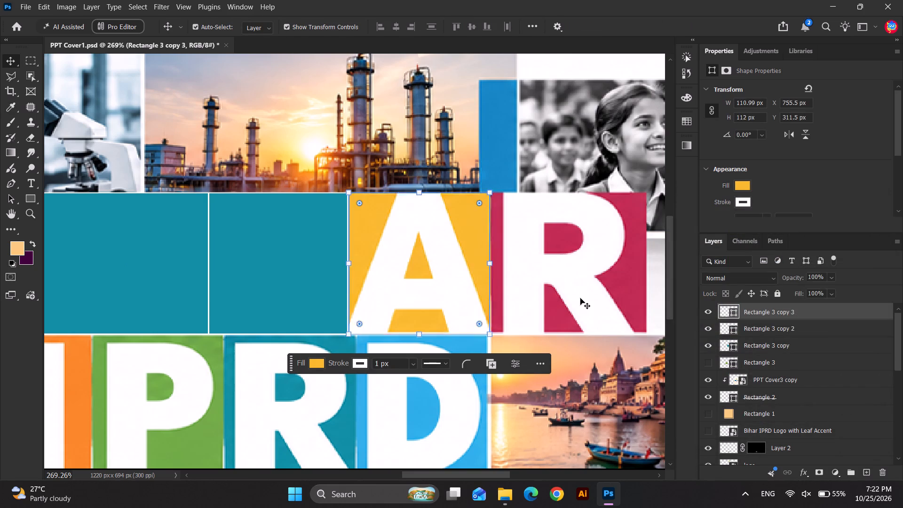
Duplicate the yellow rectangle slightly to its right and fill the copy with the crimson sampled from the R tile.
scroll(407, 265, "down", 4)
left_click_drag(427, 277, 448, 281, "alt")
double_click(732, 313)
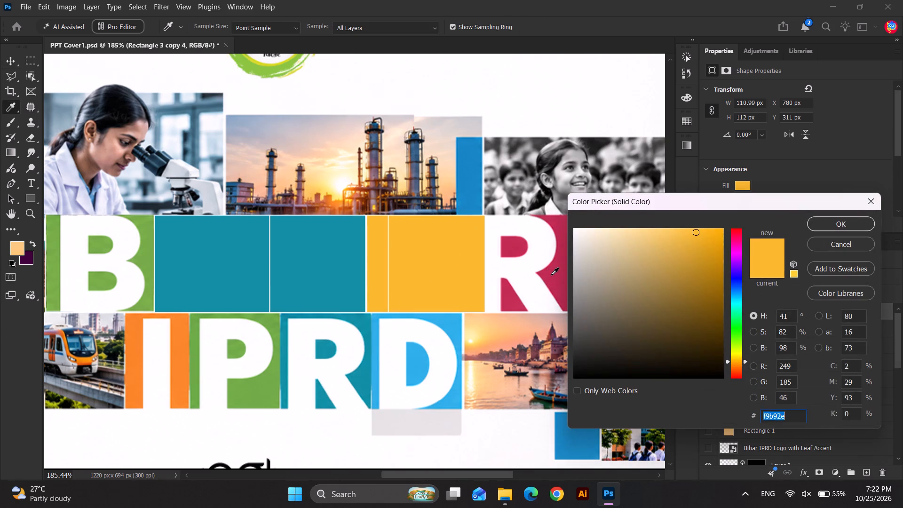
left_click(551, 275)
left_click(864, 222)
Move the crimson rectangle over the R tile, flush with the yellow rectangle, at X 866.5 px and Y 311.5 px.
left_click_drag(456, 275, 516, 280)
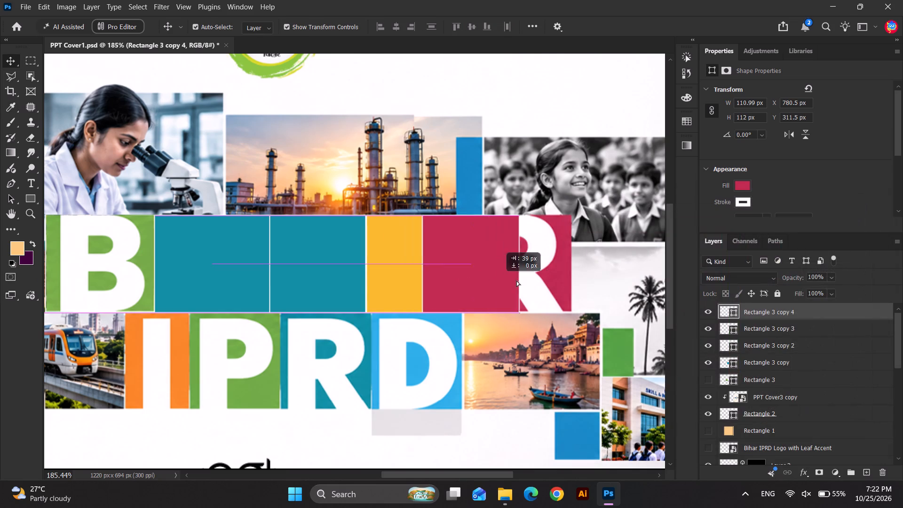
left_click_drag(516, 280, 532, 286)
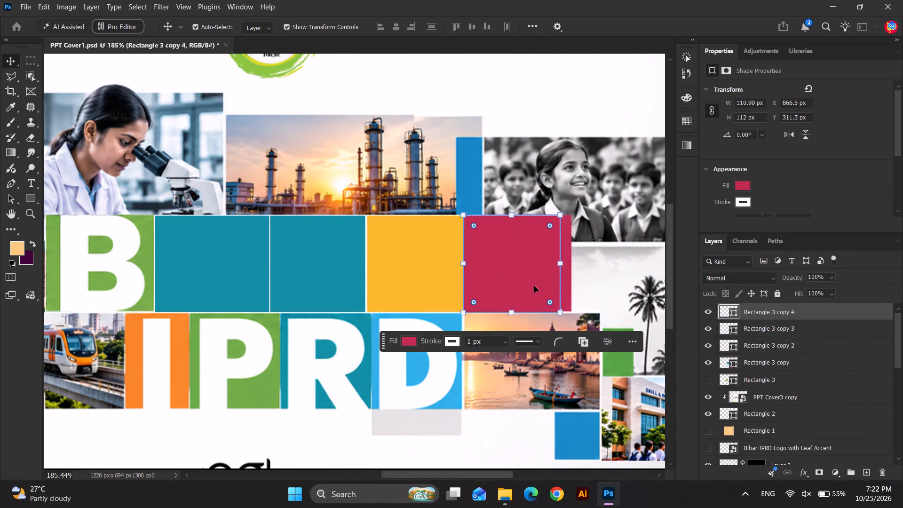
Widen the crimson rectangle from its right edge to about 125 px so it covers the whole R tile.
scroll(535, 286, "up", 4)
left_click_drag(570, 253, 587, 251, "shift")
key("Return")
left_click(398, 381)
scroll(552, 321, "down", 5)
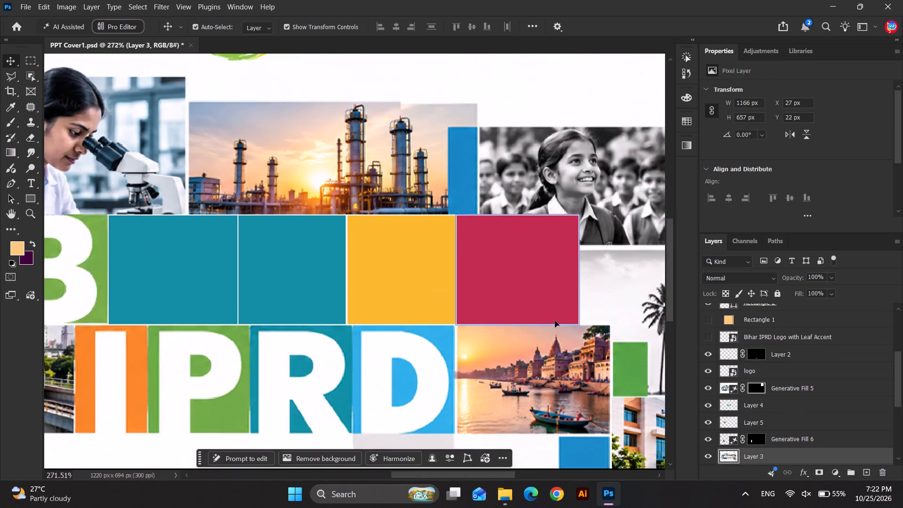
scroll(555, 323, "down", 4)
left_click(207, 381)
scroll(518, 268, "up", 9)
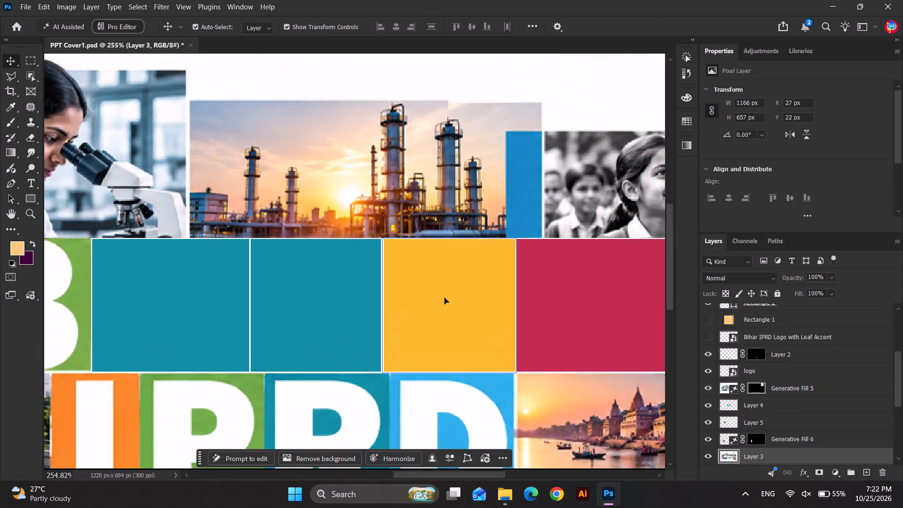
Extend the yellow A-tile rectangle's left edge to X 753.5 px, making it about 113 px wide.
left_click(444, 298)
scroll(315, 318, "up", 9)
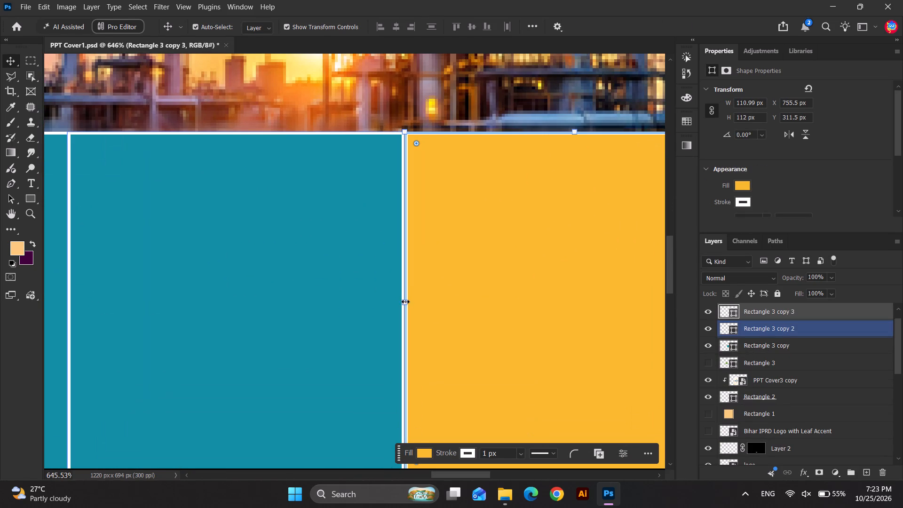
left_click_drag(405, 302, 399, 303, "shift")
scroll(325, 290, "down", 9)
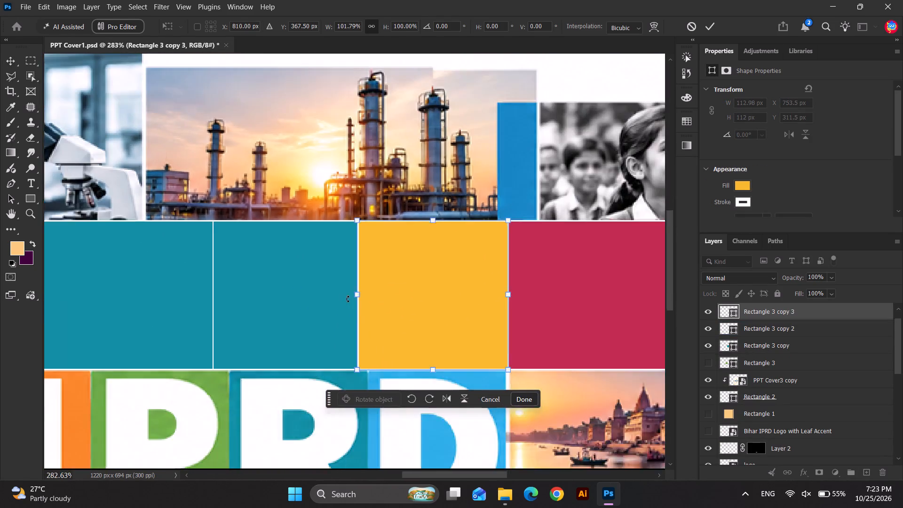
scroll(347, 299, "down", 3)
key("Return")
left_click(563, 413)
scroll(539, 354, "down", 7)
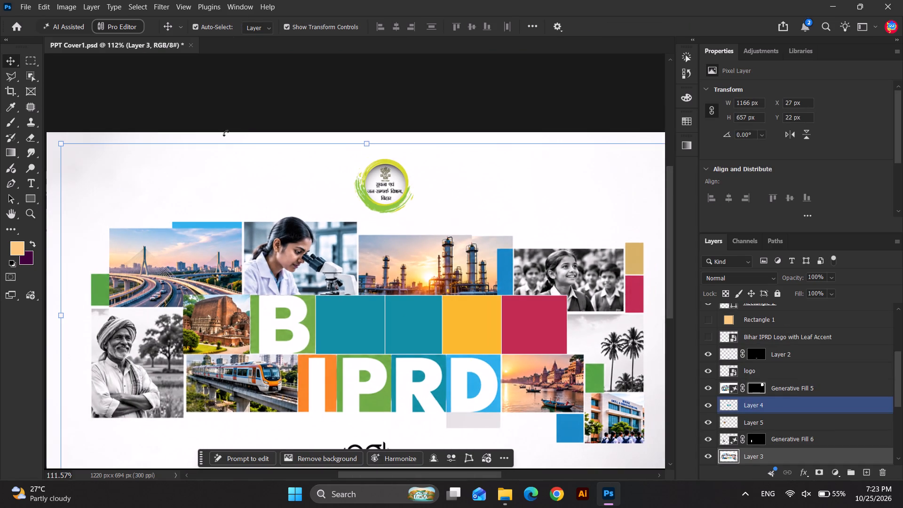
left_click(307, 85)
Trim about 1 px off the left edge of the crimson R-tile rectangle where it meets the yellow tile.
scroll(532, 300, "up", 8)
left_click(510, 358)
scroll(483, 346, "up", 20)
scroll(483, 346, "up", 2)
left_click(467, 351)
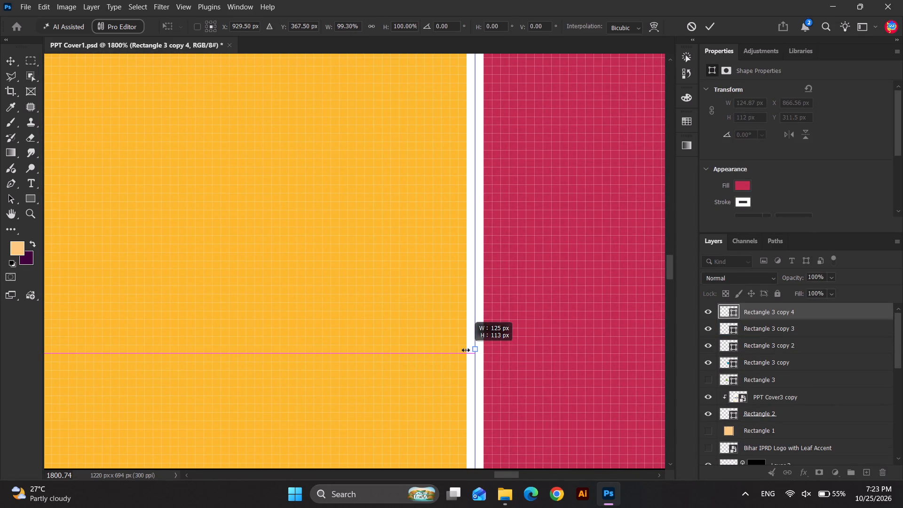
scroll(458, 347, "down", 17)
key("Return")
left_click(506, 202)
scroll(476, 291, "down", 7)
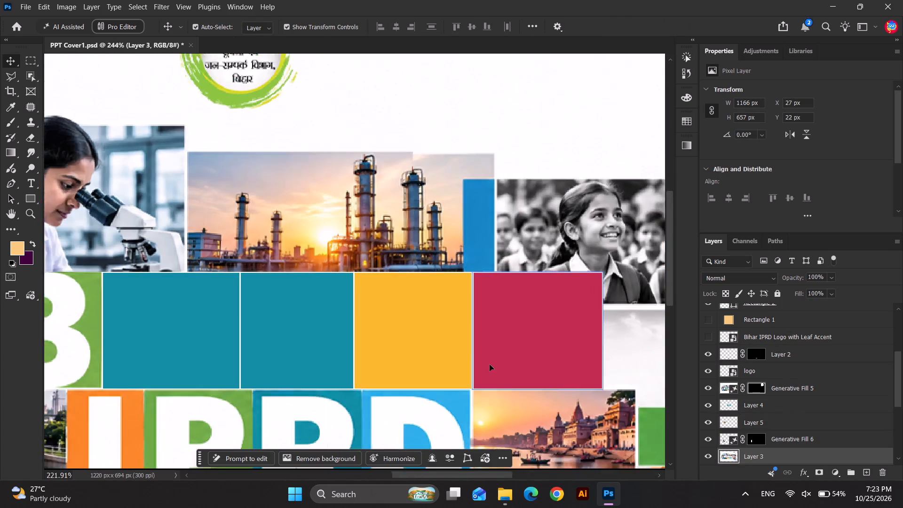
scroll(490, 365, "down", 6)
left_click(142, 374)
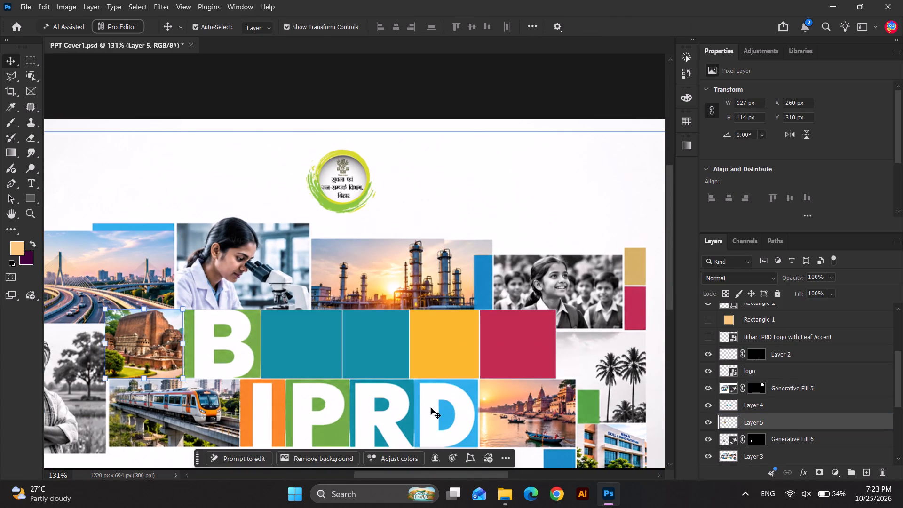
Bring the yellow A-tile rectangle's left edge in to X 755.5 px, making it about 111 px wide.
scroll(420, 344, "up", 7)
left_click(420, 344)
scroll(407, 346, "up", 13)
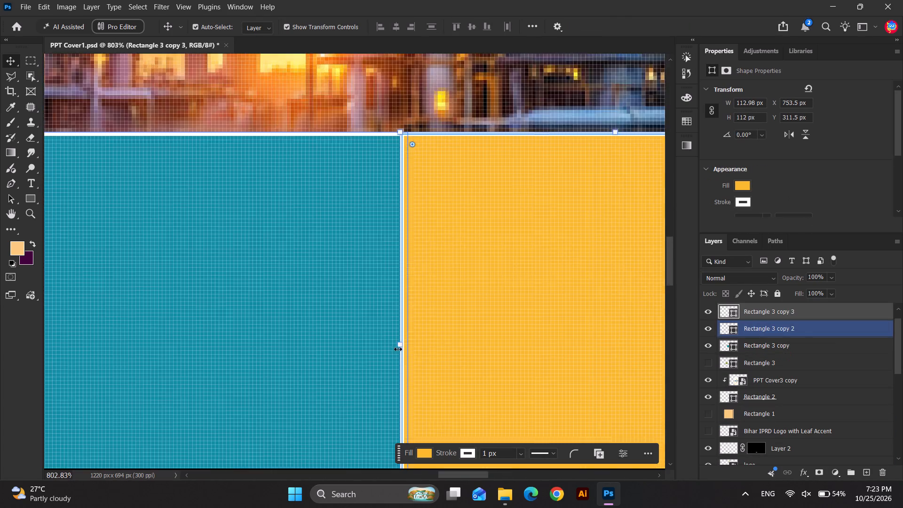
scroll(398, 349, "up", 3)
left_click_drag(400, 345, 404, 346)
scroll(423, 329, "down", 7)
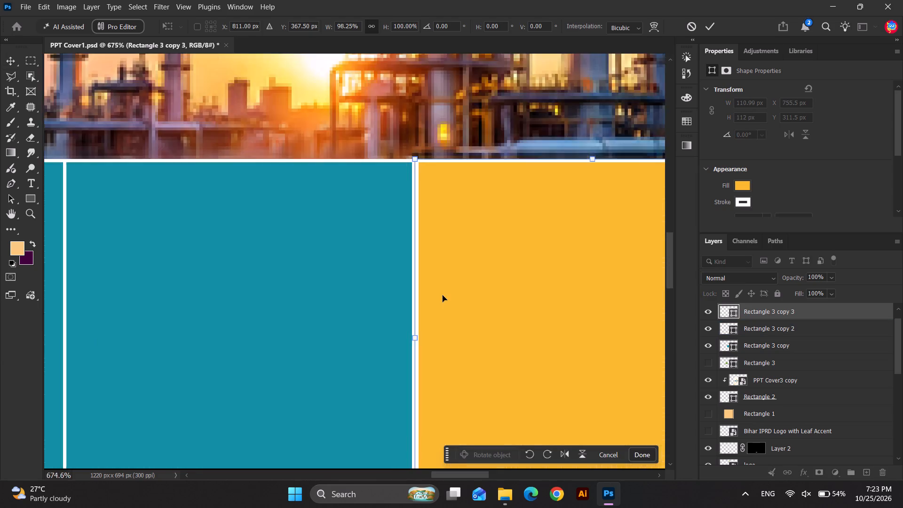
scroll(443, 295, "down", 15)
key("Return")
left_click(429, 219)
Align the teal H-tile rectangle's left edge to X 644.5 px, with a width of 110 px.
scroll(364, 308, "up", 4)
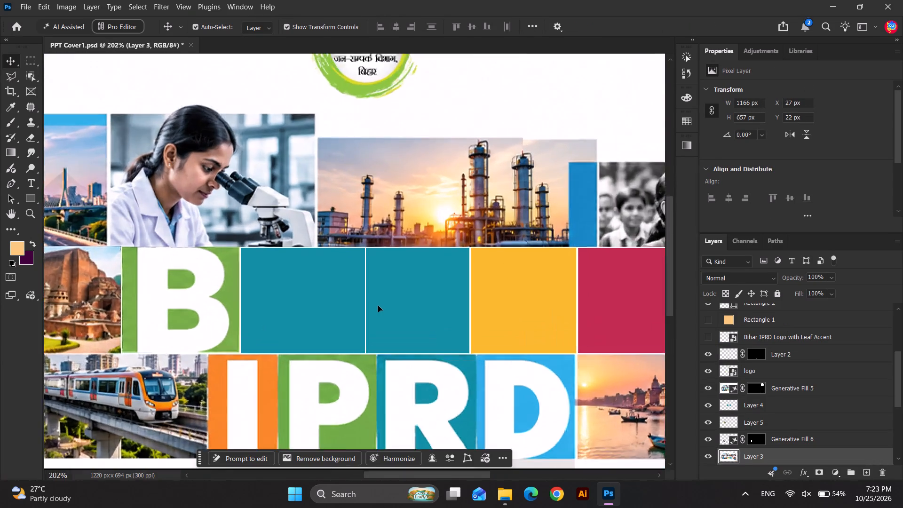
scroll(378, 306, "up", 3)
left_click(380, 306)
scroll(364, 305, "up", 10)
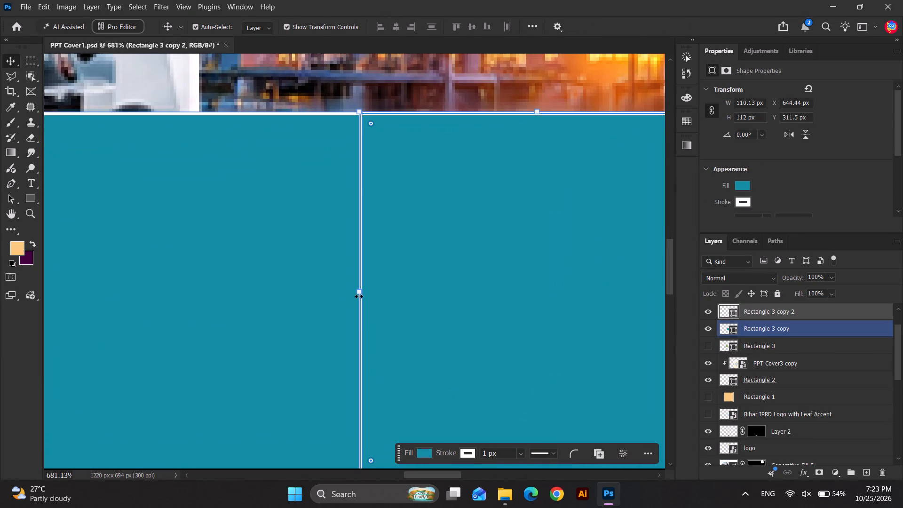
left_click_drag(359, 296, 364, 300)
left_click(282, 302)
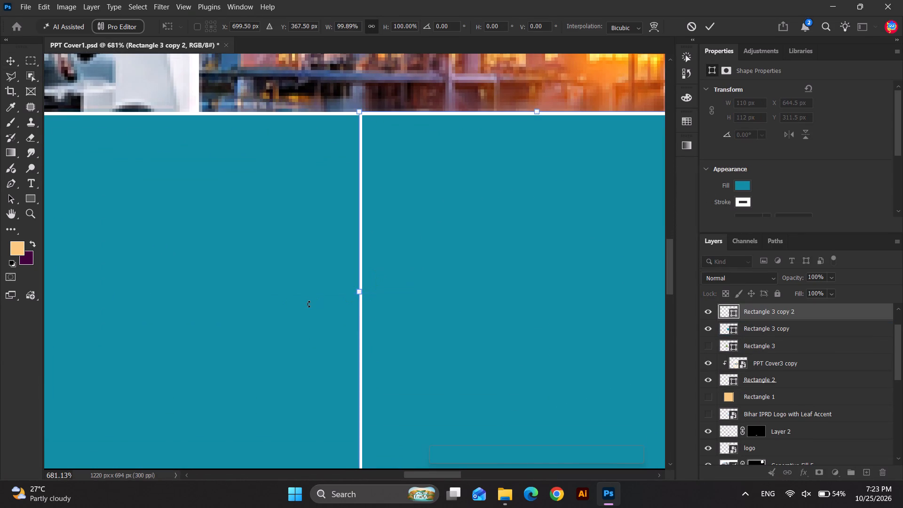
key("Return")
Narrow the teal I-tile rectangle from its right edge to about 131 px, checking the artwork beneath it.
left_click(308, 304)
scroll(335, 312, "up", 3)
left_click(294, 286)
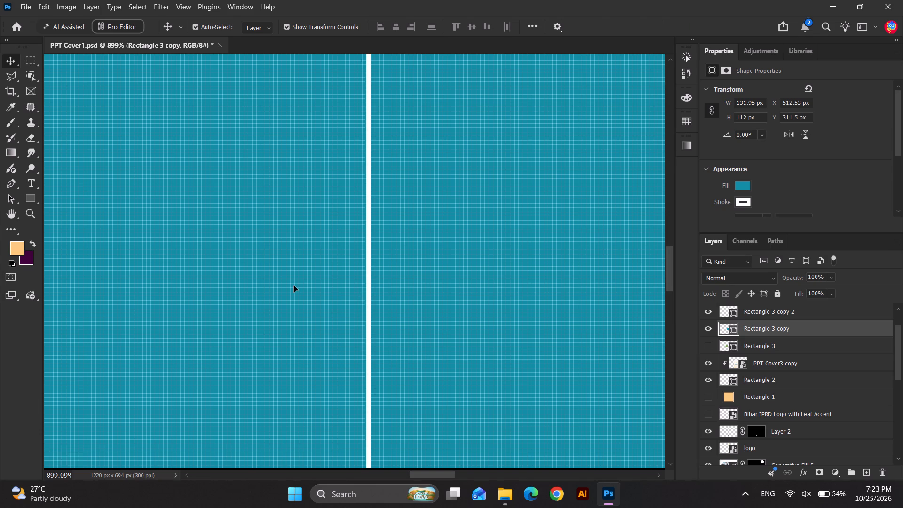
left_click(711, 329)
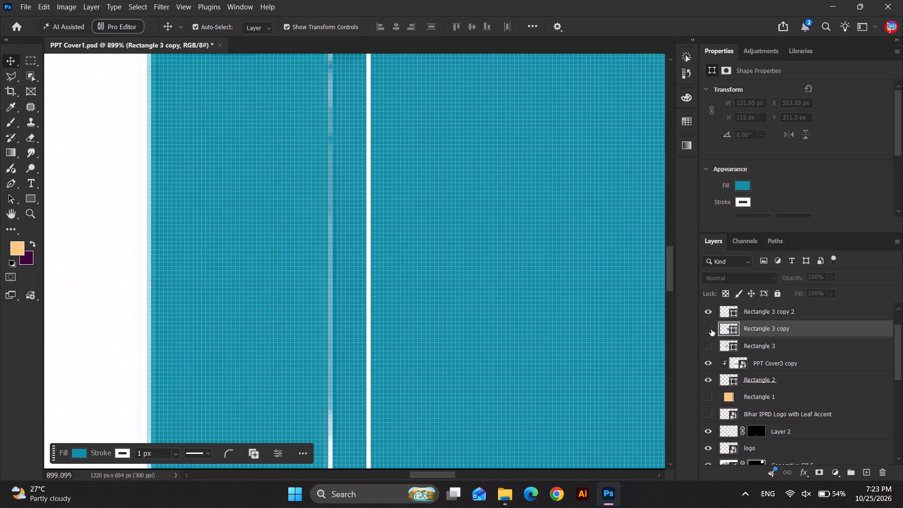
left_click(711, 329)
left_click(291, 276)
left_click(371, 285)
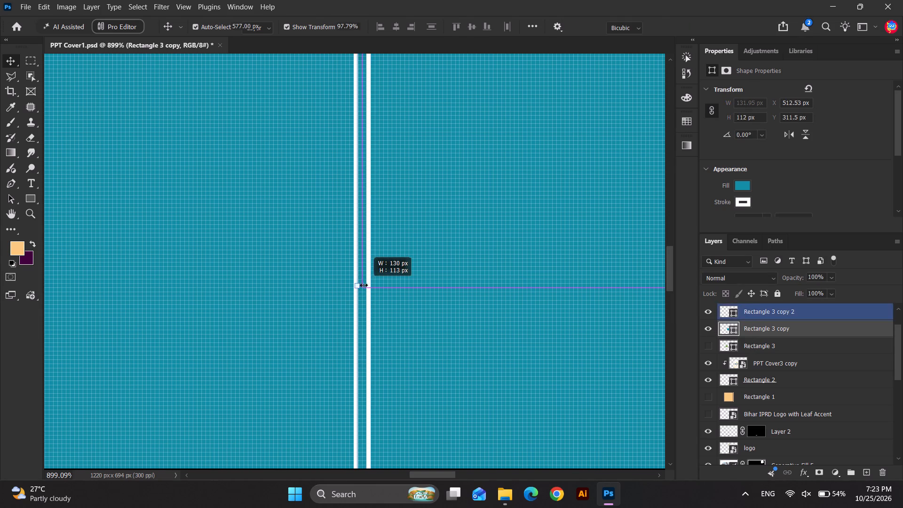
scroll(433, 296, "down", 10)
key("Return")
left_click(486, 272)
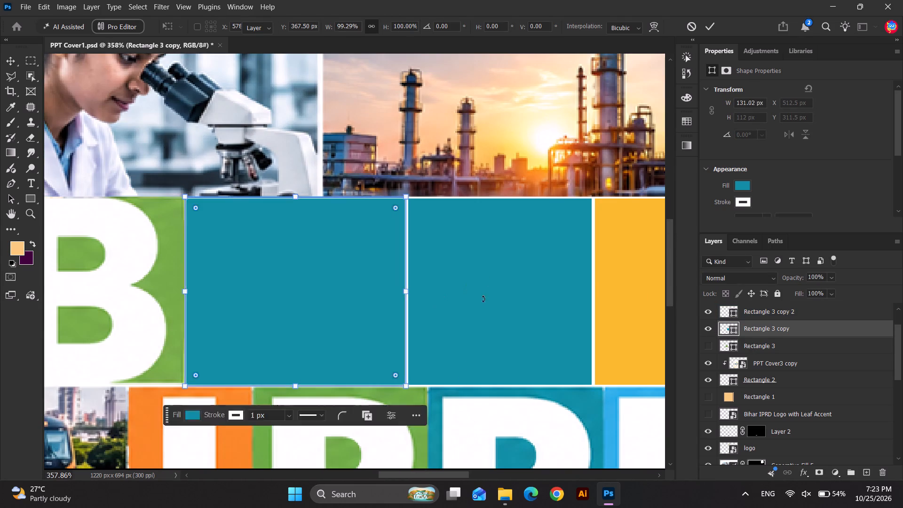
scroll(462, 377, "down", 10)
left_click(163, 271)
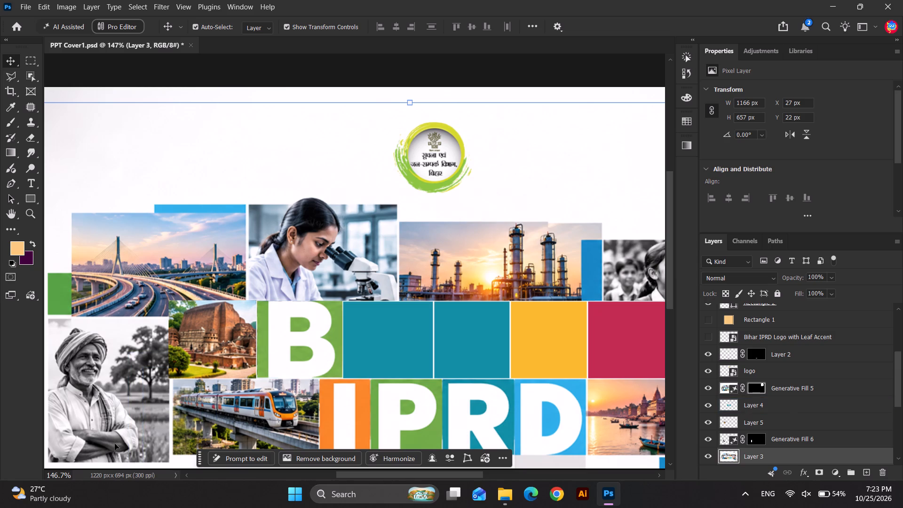
Show the hidden green Rectangle 3 over the B tile.
scroll(268, 395, "up", 3)
left_click(401, 354)
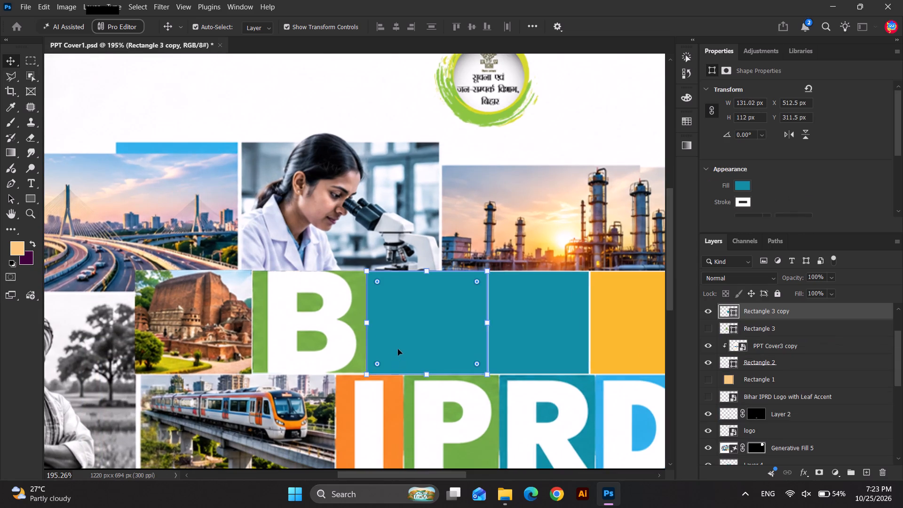
scroll(379, 337, "up", 10)
left_click(324, 320)
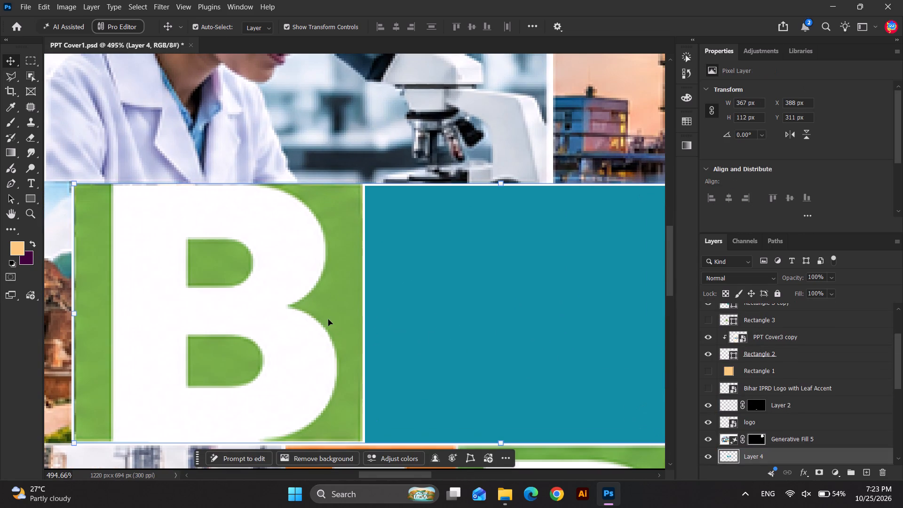
scroll(329, 320, "down", 4)
scroll(697, 335, "up", 1)
left_click(709, 321)
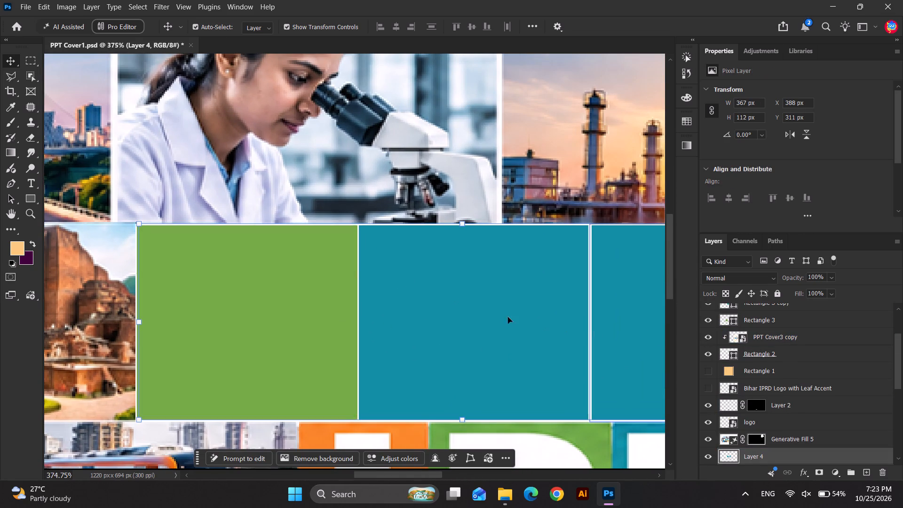
left_click(357, 121)
Trim about 1 px off the I-tile rectangle's left edge where it meets the green B tile.
left_click(392, 307)
scroll(374, 316, "up", 7)
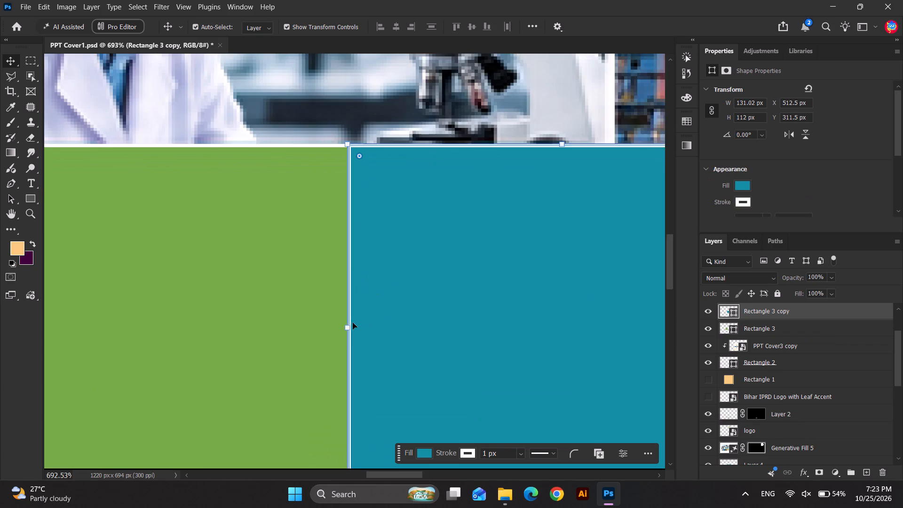
scroll(353, 323, "up", 3)
left_click(347, 330)
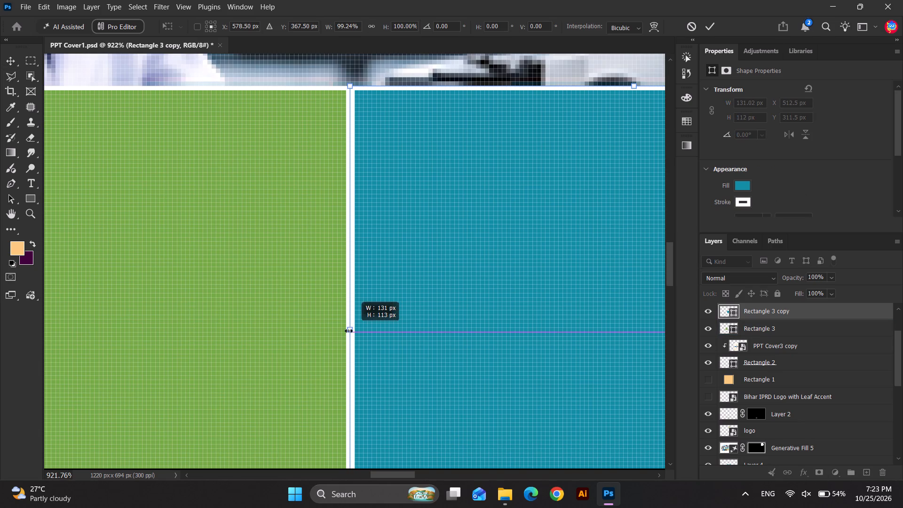
scroll(360, 270, "down", 10)
key("Return")
left_click(301, 100)
scroll(198, 289, "down", 11)
scroll(391, 391, "down", 5)
left_click(203, 104)
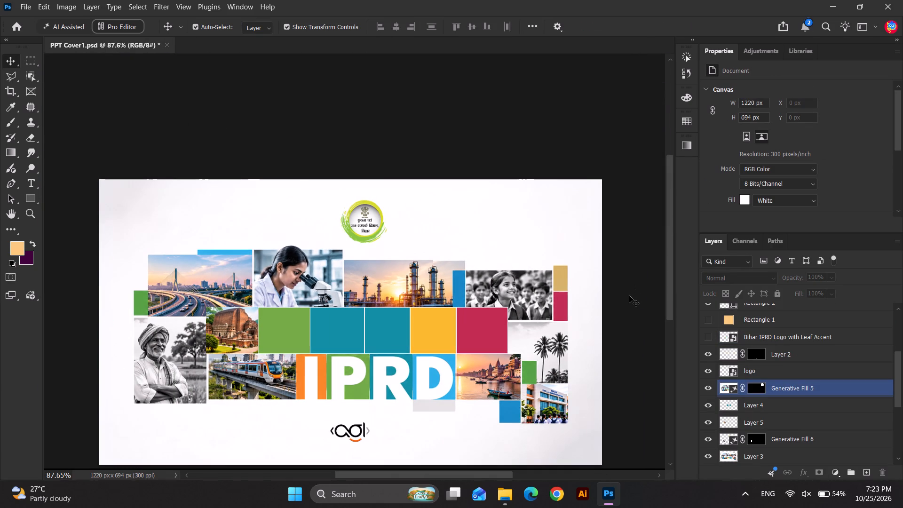
Add a text layer with the letter B on the green tile, in Myriad Pro Regular at 13.92 pt.
left_click(31, 184)
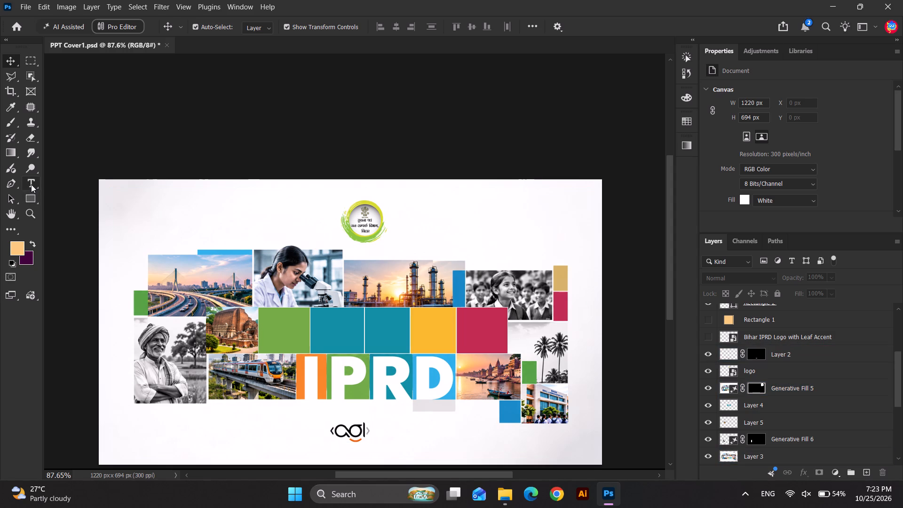
left_click(281, 333)
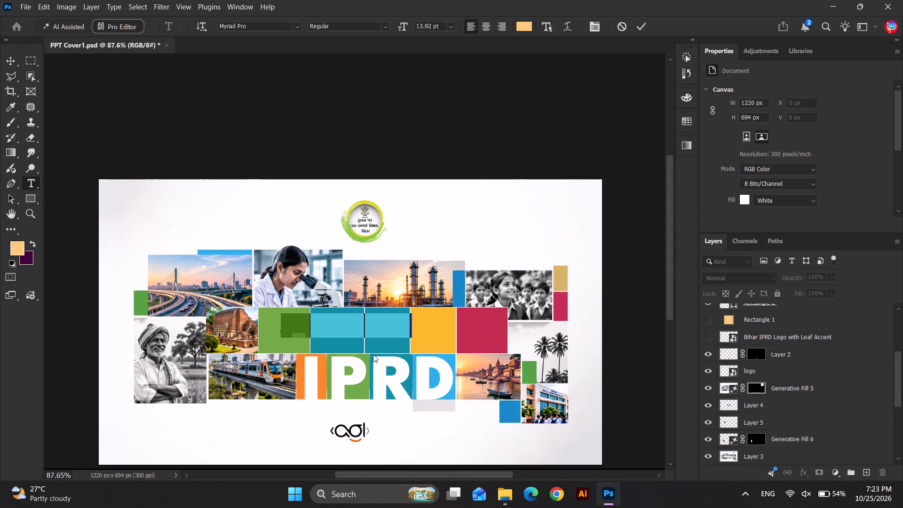
key("shift+b")
Recolour the letter B to white (ffffff) and set its font to Poppins ExtraBold.
key("ctrl+a")
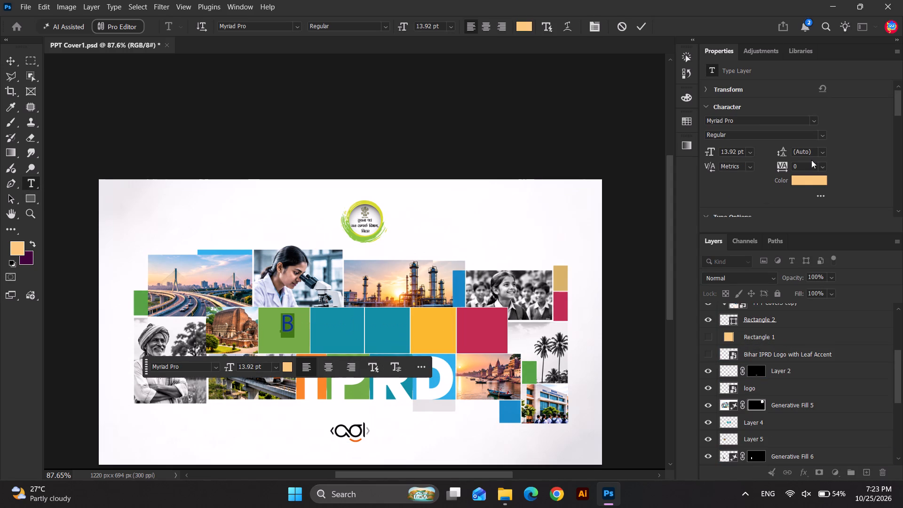
left_click(802, 182)
left_click_drag(671, 258, 518, 197)
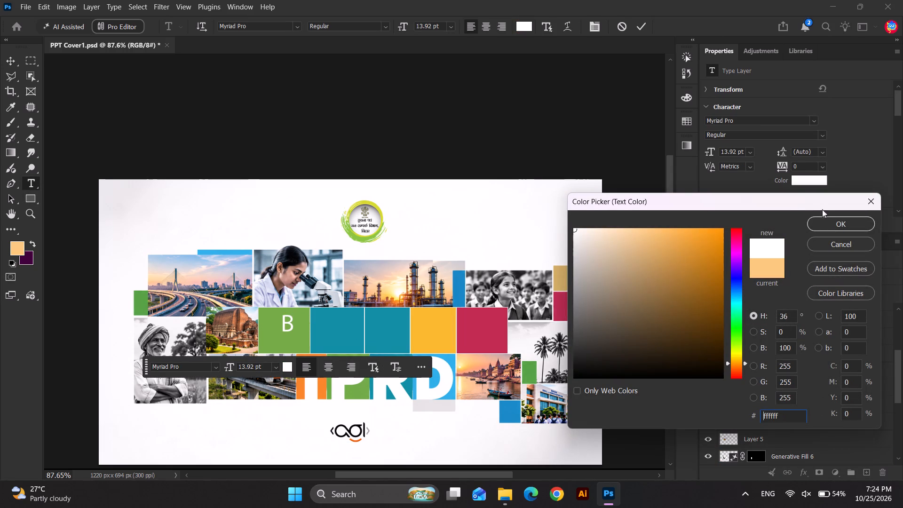
left_click(824, 221)
left_click(747, 124)
type("popp")
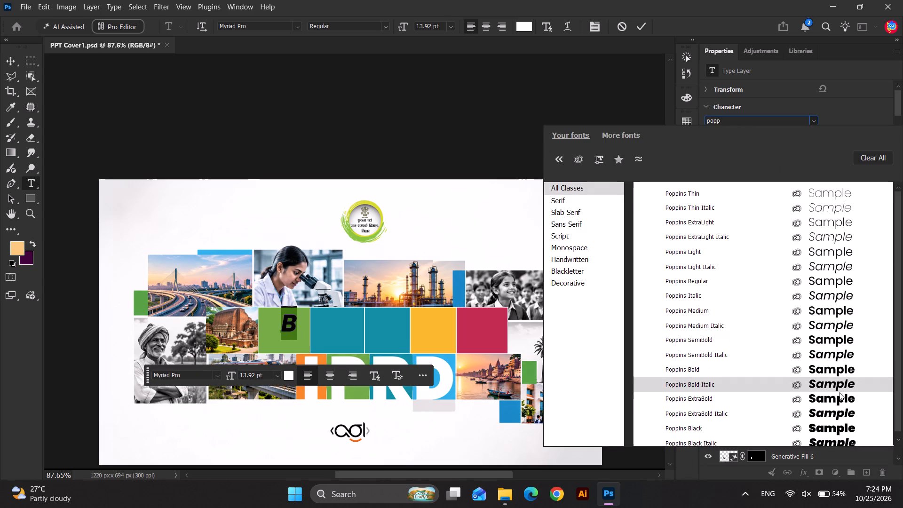
left_click(840, 397)
left_click(15, 60)
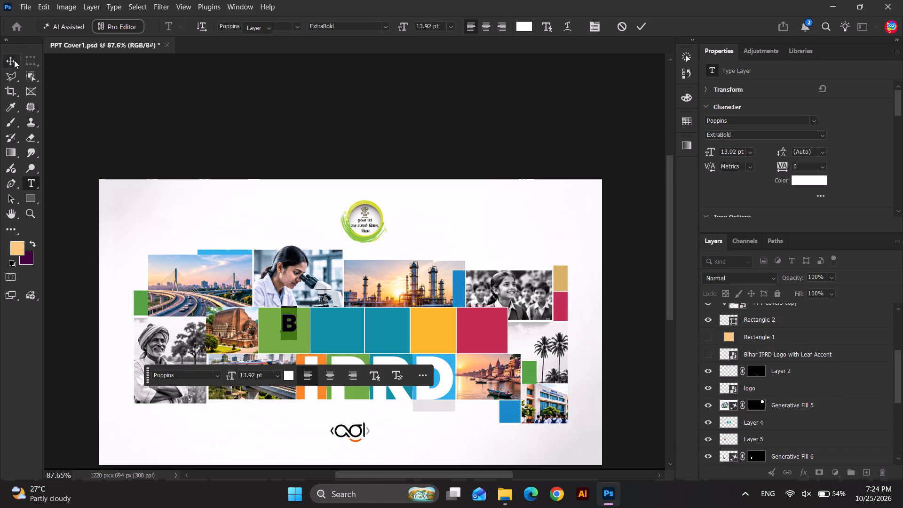
Scale the white B up to about 35.8 pt so it fills the green tile's height, and centre it on the tile.
scroll(244, 314, "up", 6)
left_click_drag(315, 364, 307, 437)
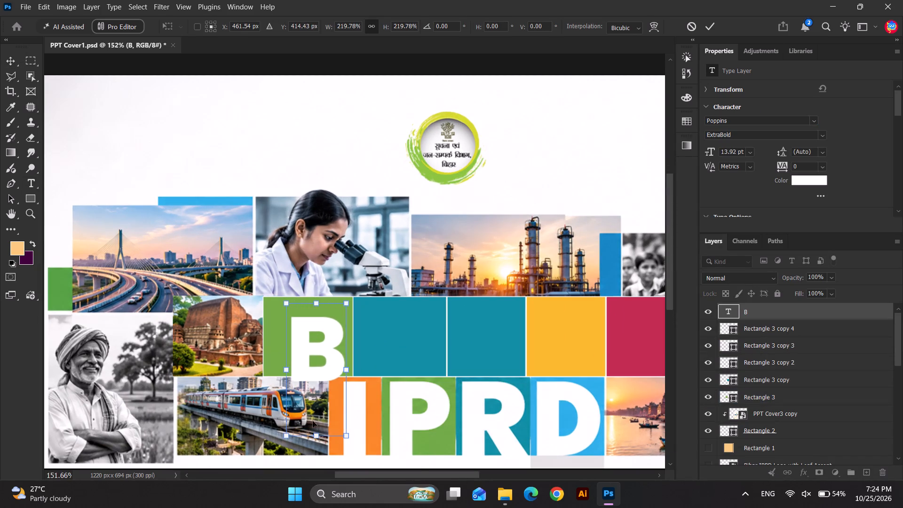
left_click_drag(319, 359, 309, 340)
scroll(310, 363, "down", 2)
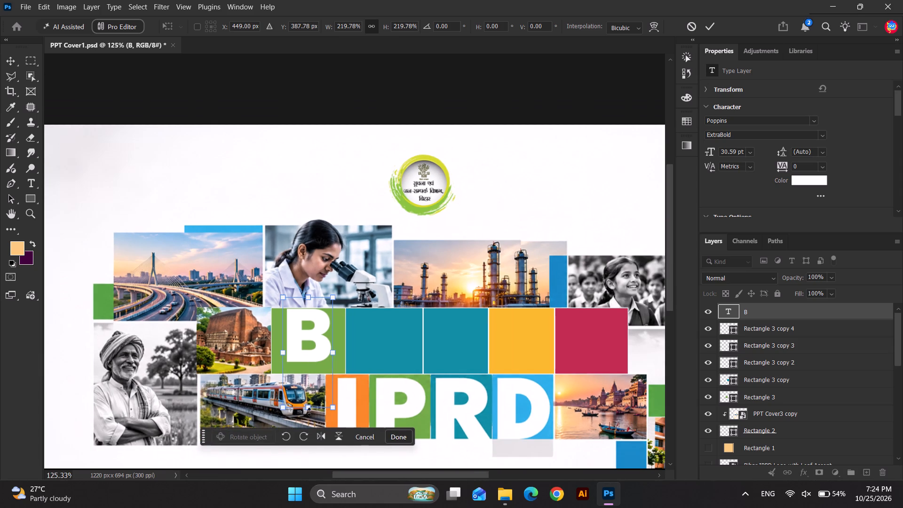
left_click_drag(309, 412, 311, 430)
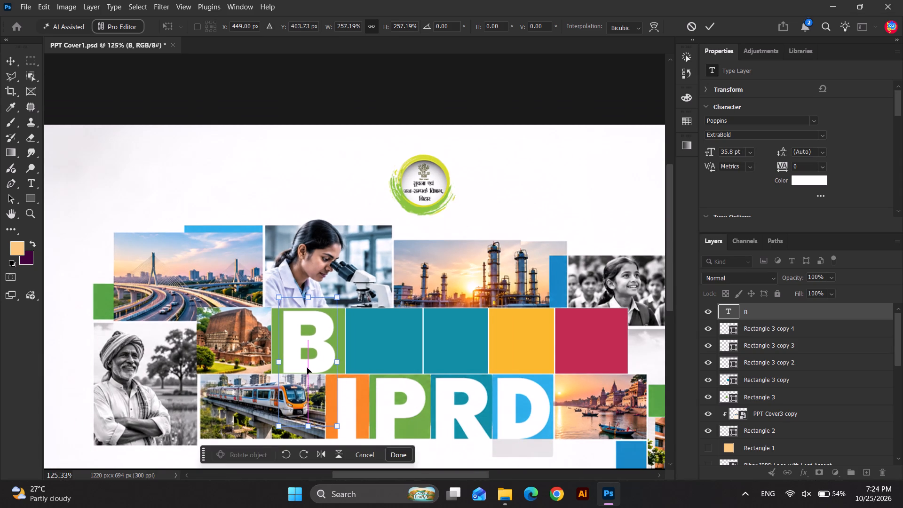
scroll(307, 368, "up", 1)
key("Up")
key("Up")
key("Right")
key("Return")
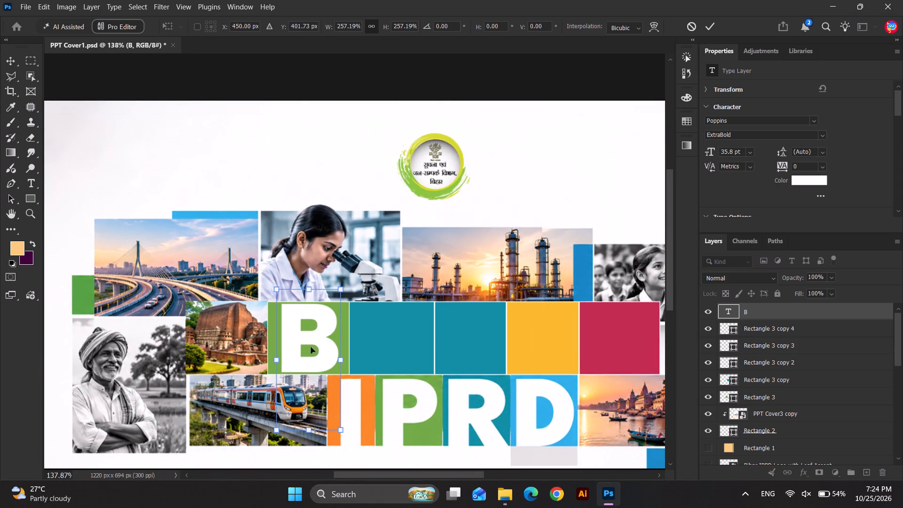
Duplicate the B onto the adjacent teal tile, change the copy's text to I, and centre it on that tile.
left_click_drag(310, 337, 397, 344, "alt+shift")
double_click(397, 344)
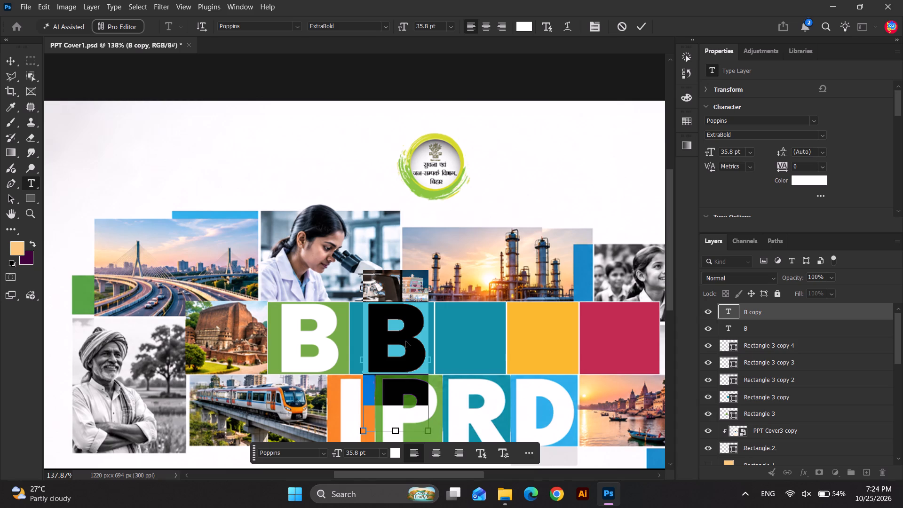
key("ctrl+i")
key("shift+i")
left_click(635, 29)
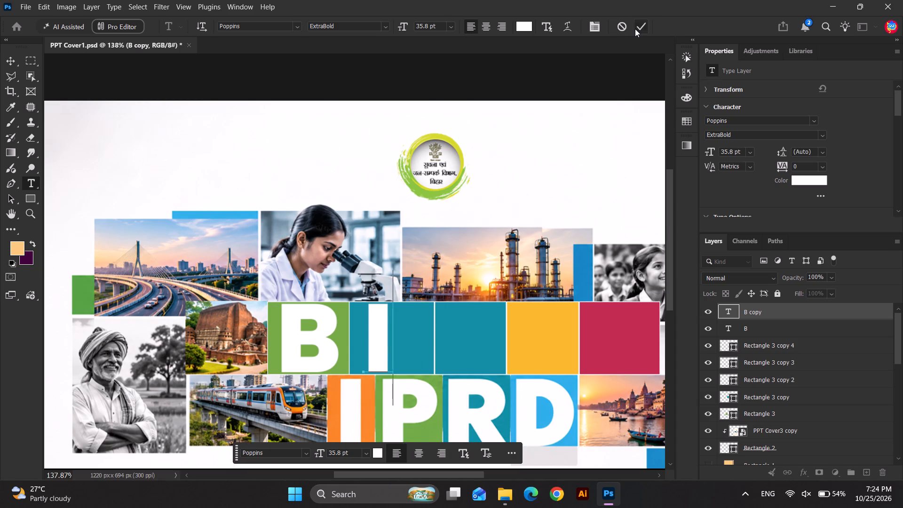
left_click_drag(377, 344, 391, 345)
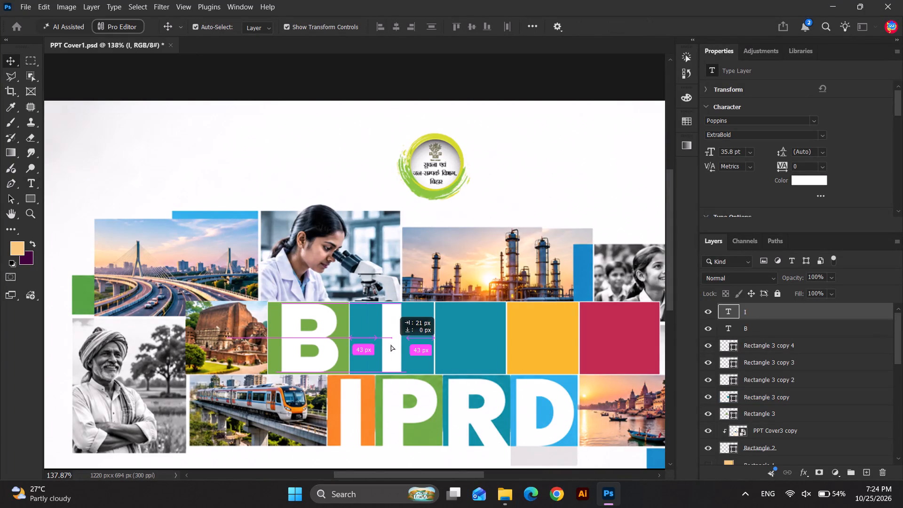
left_click_drag(391, 345, 391, 345)
Duplicate the I onto the second teal tile, change the copy's text to H, and centre it on that tile.
left_click_drag(392, 344, 465, 344, "alt+shift")
double_click(465, 344)
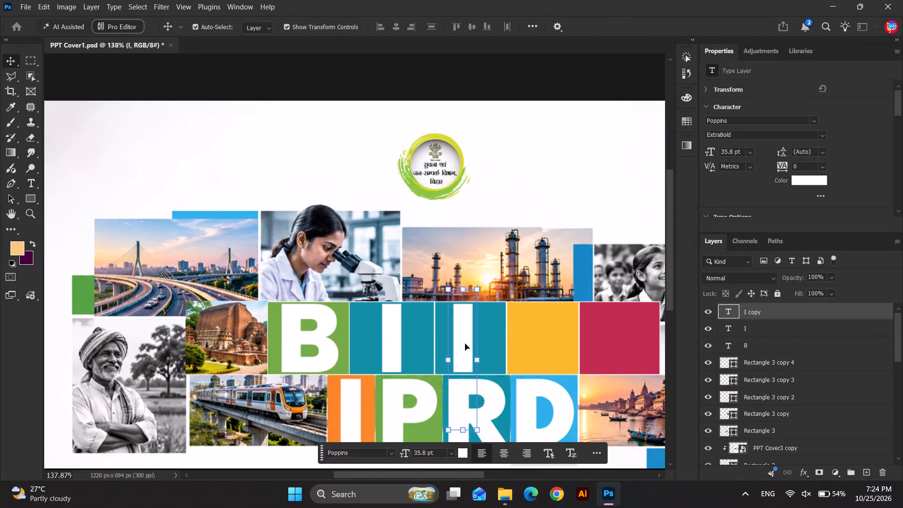
left_click(465, 344)
key("shift+h")
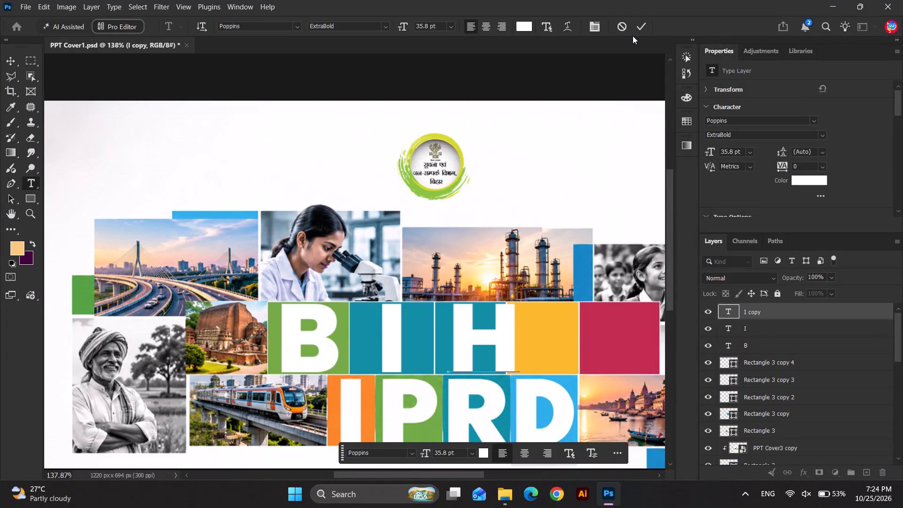
left_click(640, 24)
scroll(508, 277, "up", 3)
left_click_drag(500, 354, 486, 356)
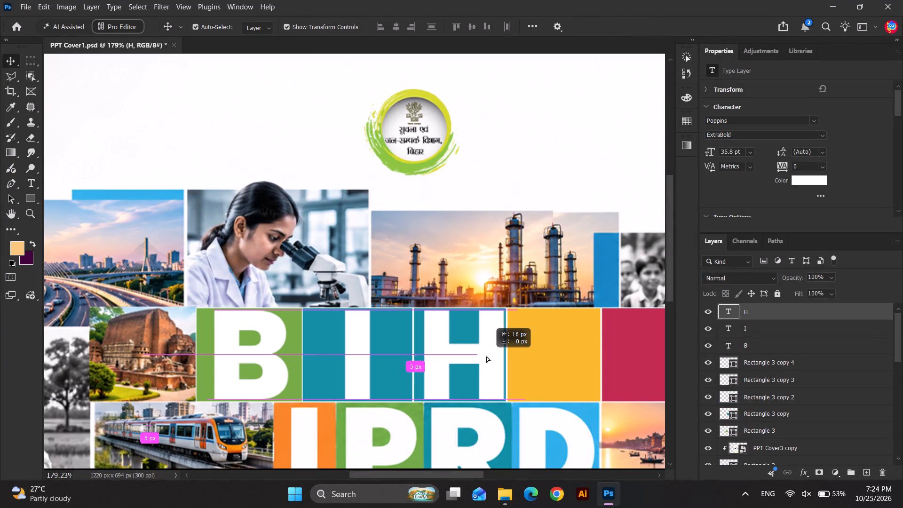
left_click_drag(486, 356, 483, 356)
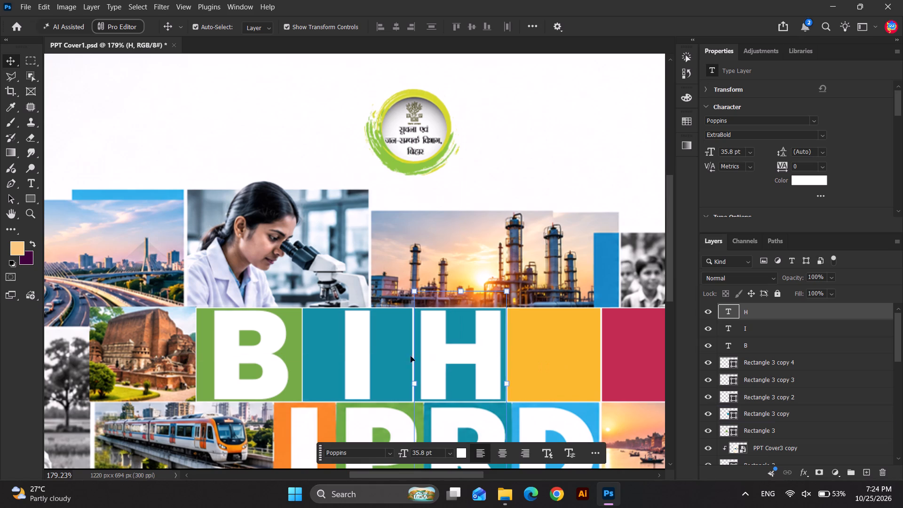
Duplicate the H onto the yellow tile and change the copy's text to A.
scroll(270, 276, "down", 4)
left_click_drag(410, 332, 469, 332, "alt+shift")
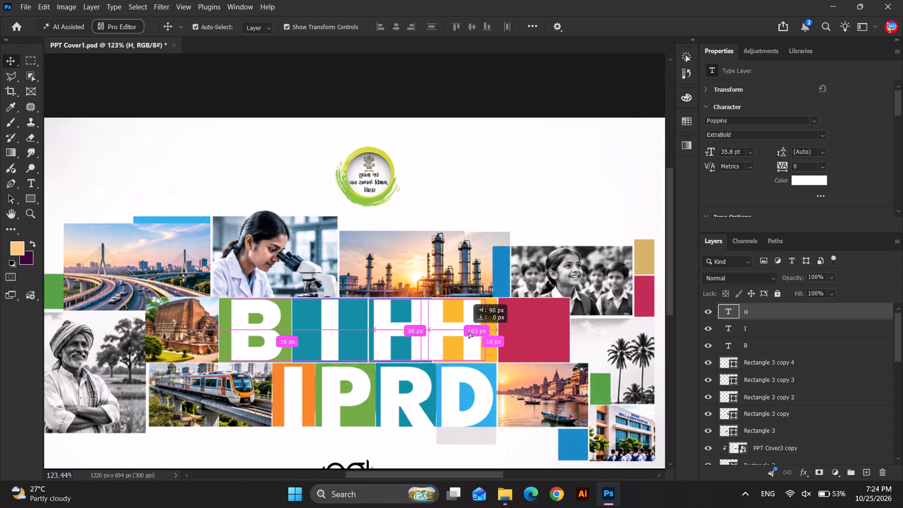
left_click_drag(469, 332, 474, 332, "alt+shift")
double_click(474, 332)
key("ctrl+a")
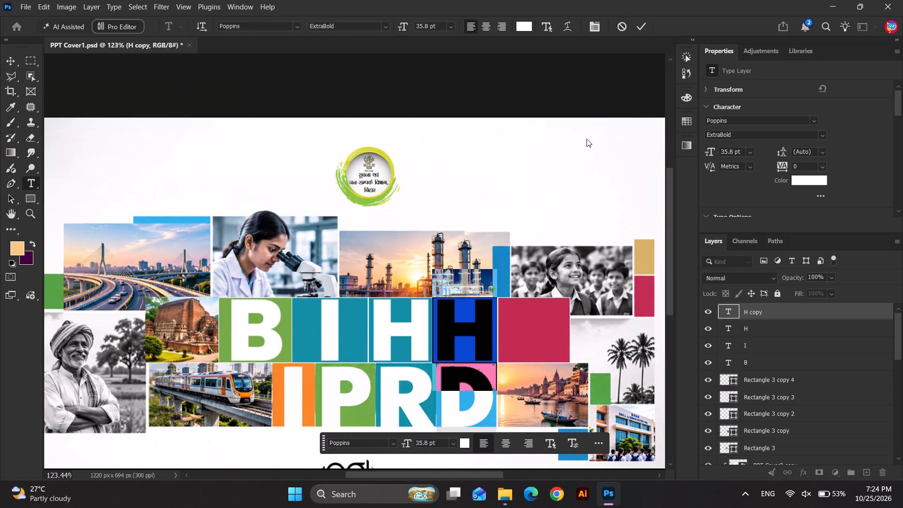
key("shift+a")
left_click(641, 25)
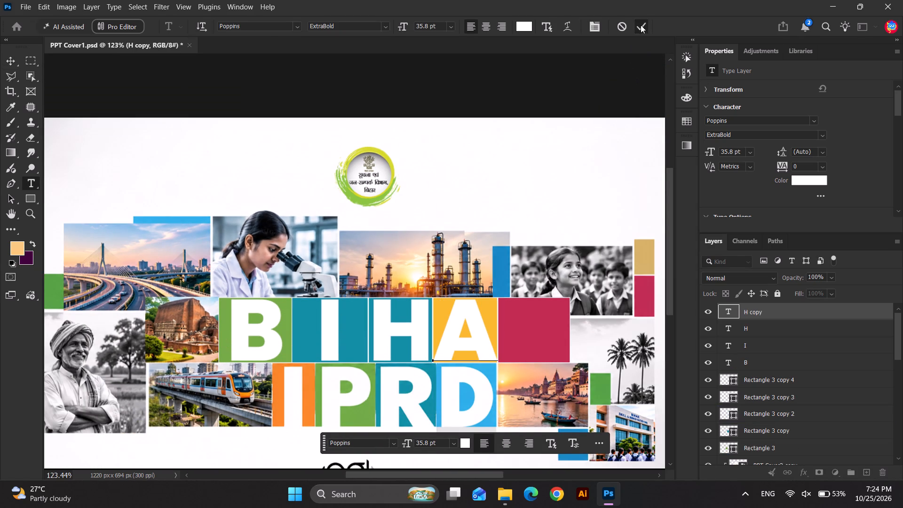
Duplicate the A onto the crimson tile and change the copy's text to R.
scroll(495, 311, "up", 3)
left_click_drag(475, 342, 564, 343, "alt")
double_click(564, 343)
key("ctrl+r")
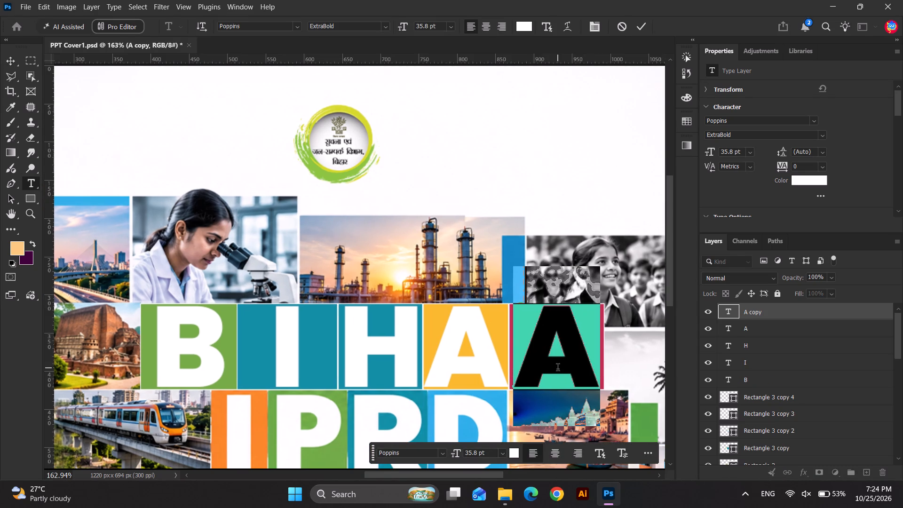
left_click(558, 369)
left_click(572, 368)
key("ctrl+a")
key("shift+r")
left_click(639, 30)
Nudge the R rightwards until it sits centred on the crimson tile.
scroll(549, 227, "down", 3)
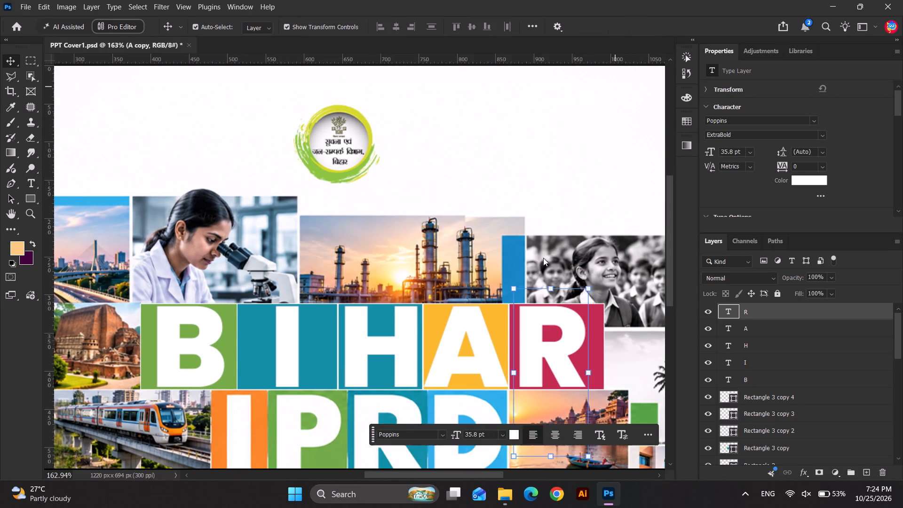
scroll(543, 259, "down", 3)
key("Right")
key("Right")
key("Right")
key("Right")
key("Right")
key("Right")
key("Right")
key("Right")
key("Right")
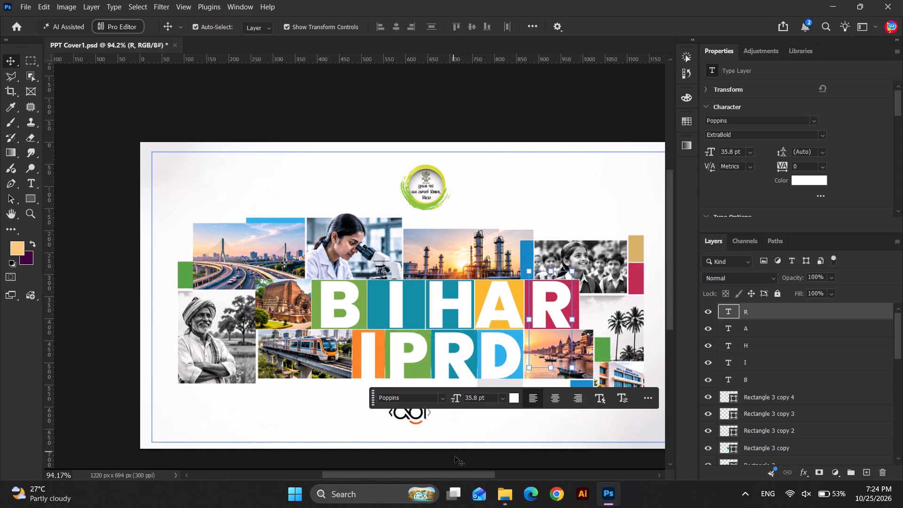
key("Right")
key("Right")
key("Right")
key("Right")
left_click(462, 466)
Narrow the I tile's teal rectangle from its right edge to about 106 px wide.
scroll(410, 330, "up", 5)
left_click(423, 301)
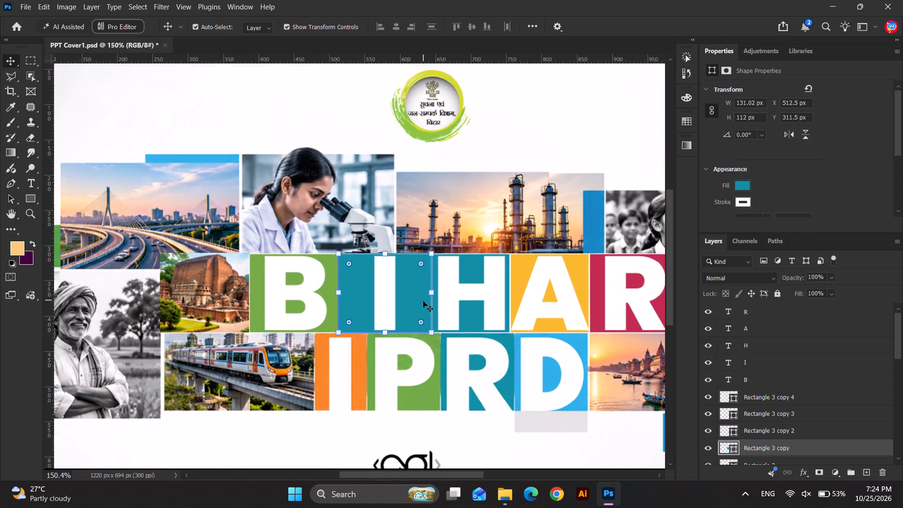
scroll(423, 301, "up", 3)
left_click_drag(436, 291, 422, 293)
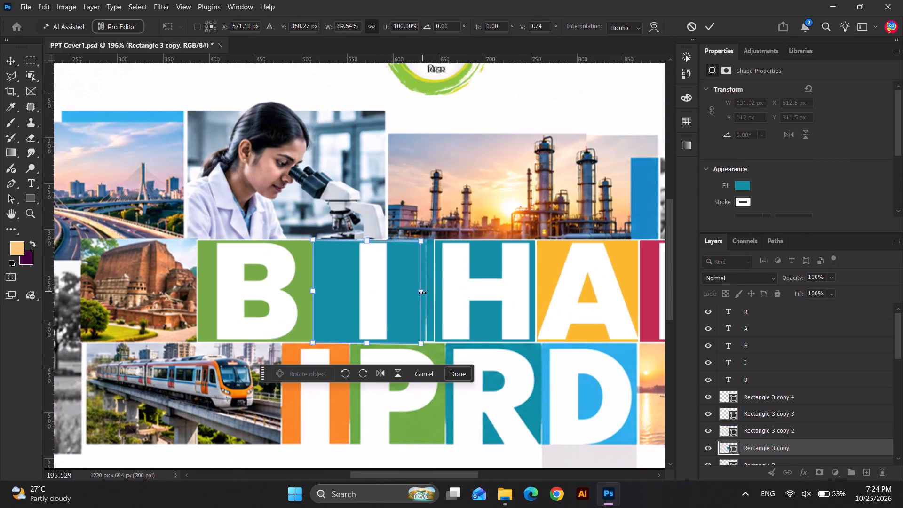
key("ctrl+z")
scroll(427, 292, "up", 2)
left_click_drag(434, 289, 406, 286)
key("Return")
Extend the H tile's teal rectangle leftwards to about 129 px wide.
left_click(440, 274)
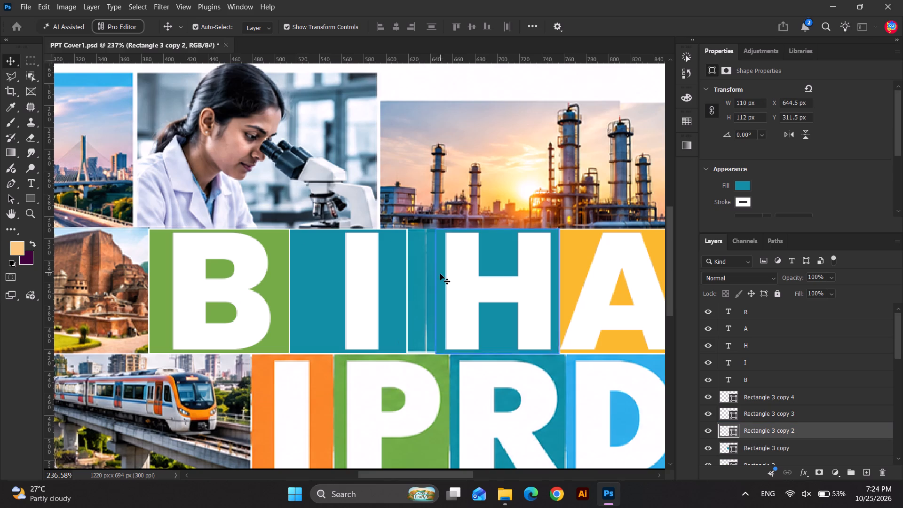
left_click_drag(435, 293, 416, 295)
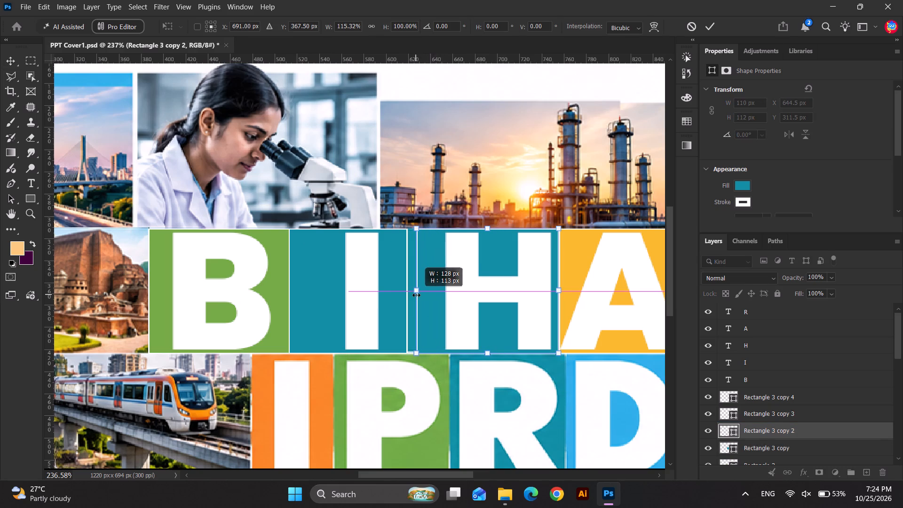
left_click_drag(416, 295, 414, 295)
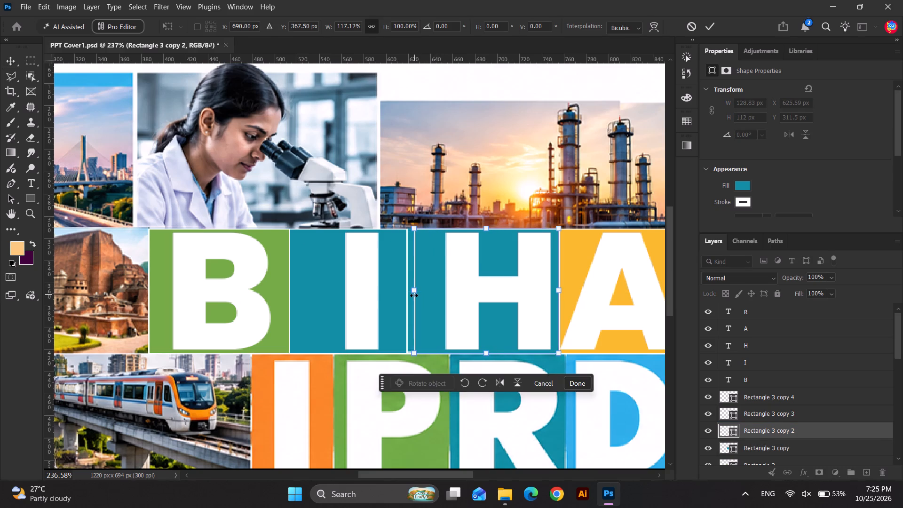
key("Return")
Widen the I tile's rectangle rightwards to about 113 px so it meets the H tile.
left_click(393, 279)
left_click_drag(411, 288, 415, 288, "shift")
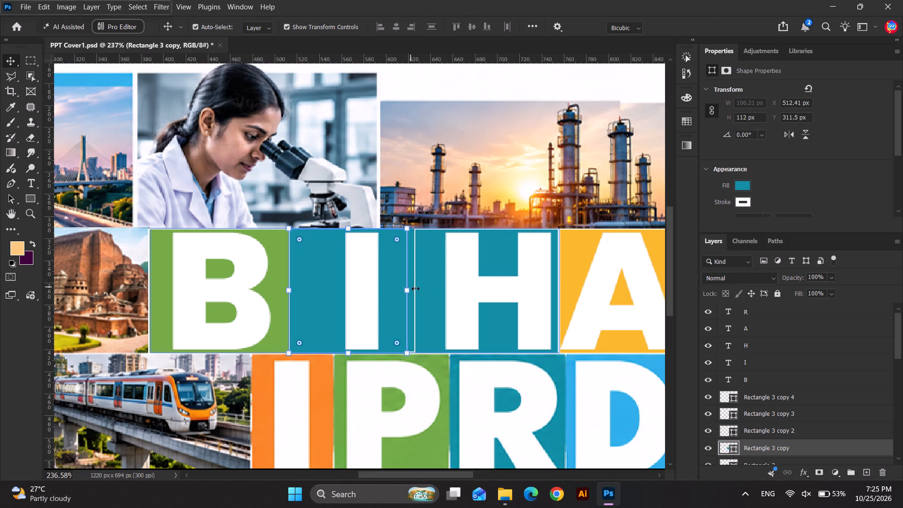
left_click_drag(415, 288, 418, 288, "shift")
key("Return")
left_click(448, 153)
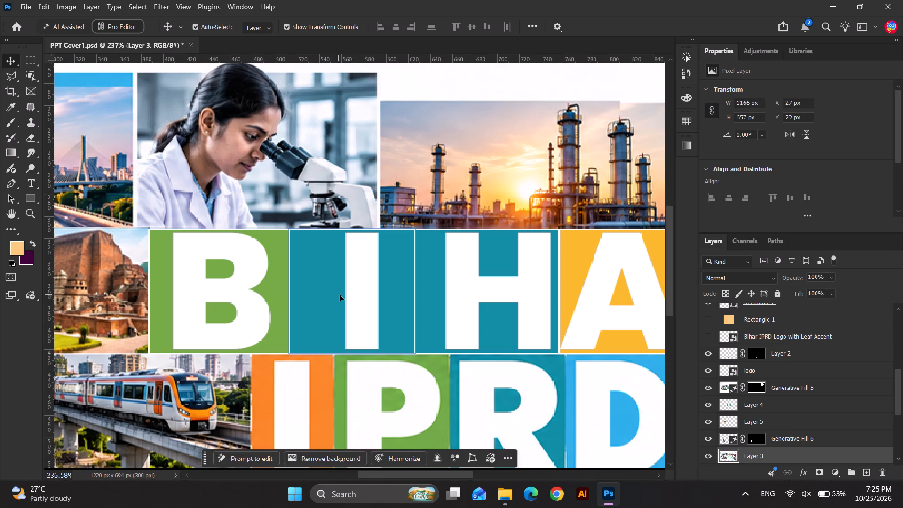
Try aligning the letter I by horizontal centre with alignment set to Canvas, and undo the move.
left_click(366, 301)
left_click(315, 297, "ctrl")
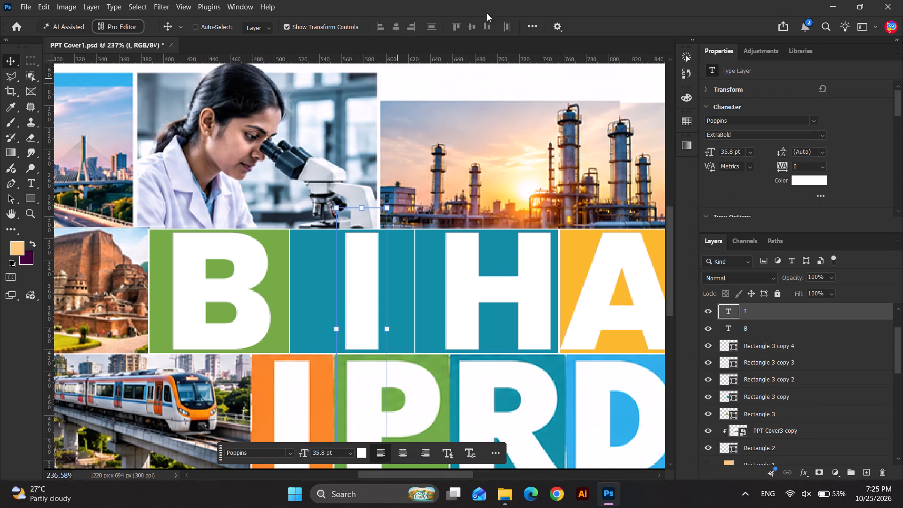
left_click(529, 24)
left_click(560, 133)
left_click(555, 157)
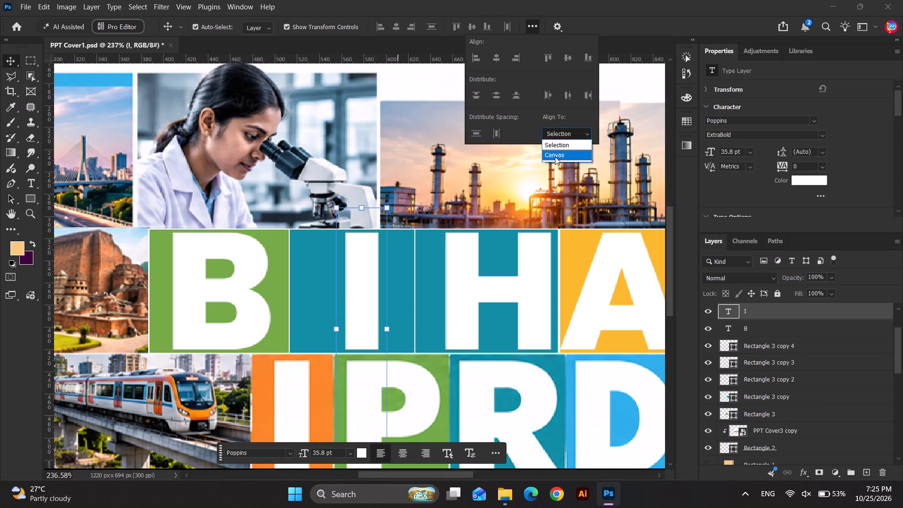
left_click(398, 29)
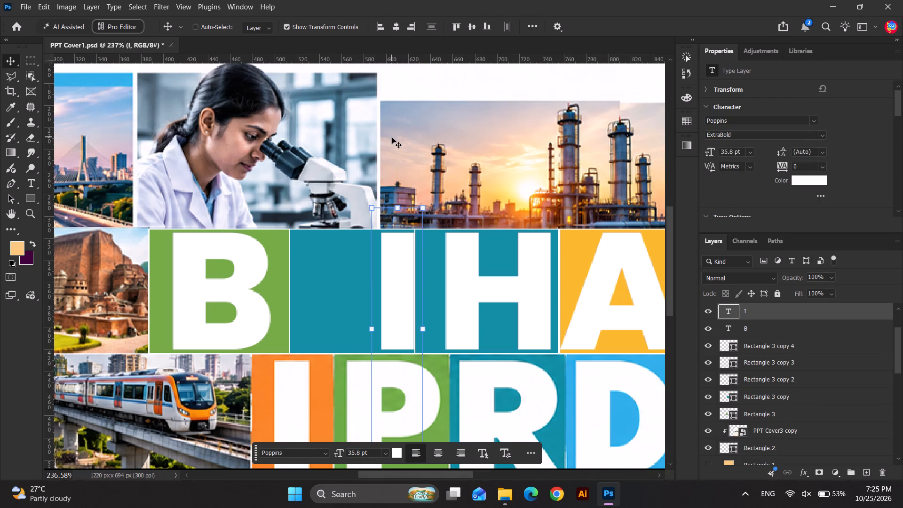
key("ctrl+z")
Select the letter I together with its teal tile rectangle and align their horizontal centres.
left_click(205, 167)
left_click(358, 266)
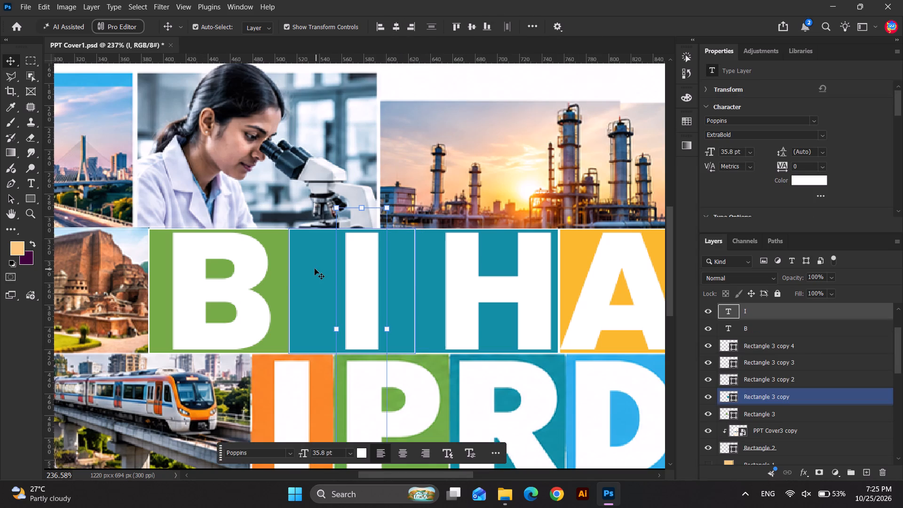
left_click(315, 269, "shift")
left_click(398, 26)
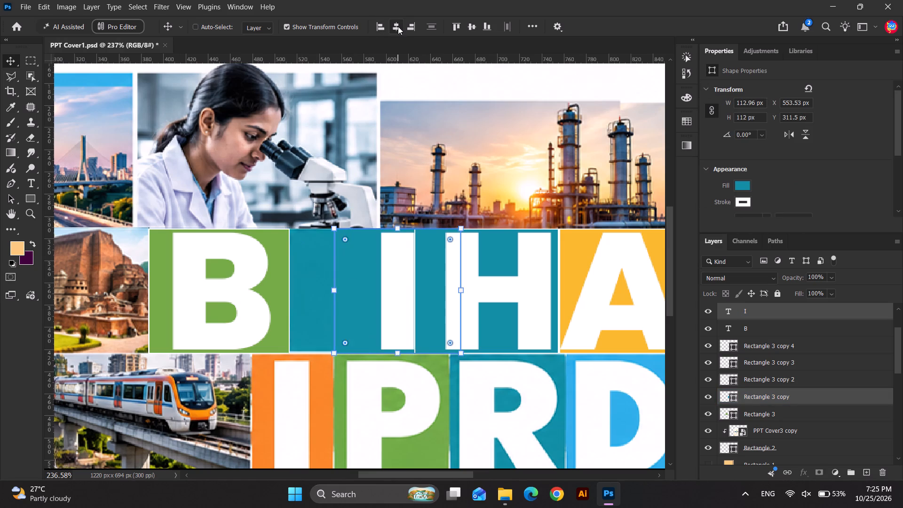
Undo the canvas alignment, set Align To to Selection, and align the letter I with its teal rectangle by horizontal centres.
key("ctrl+z")
left_click(530, 21)
left_click(558, 129)
left_click(560, 141)
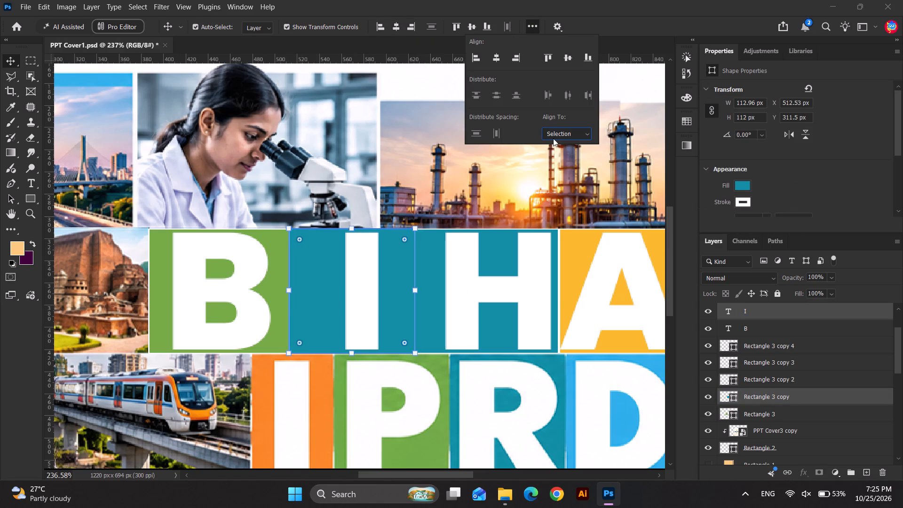
left_click(397, 29)
left_click(272, 143)
Select the letter H together with its teal tile rectangle and align their horizontal centres.
left_click(466, 295)
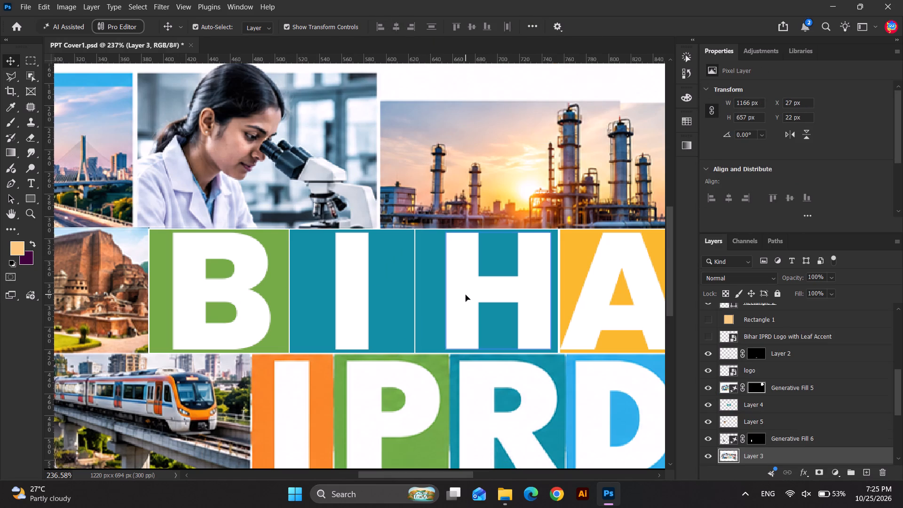
scroll(430, 267, "up", 4)
left_click(422, 266, "shift")
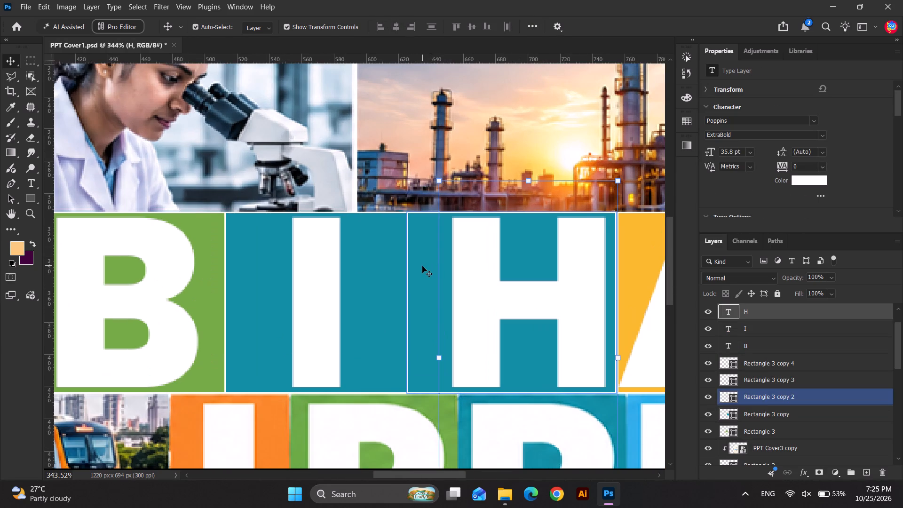
left_click(395, 20)
Select the letter B together with its green tile rectangle and align their horizontal centres.
scroll(346, 283, "down", 6)
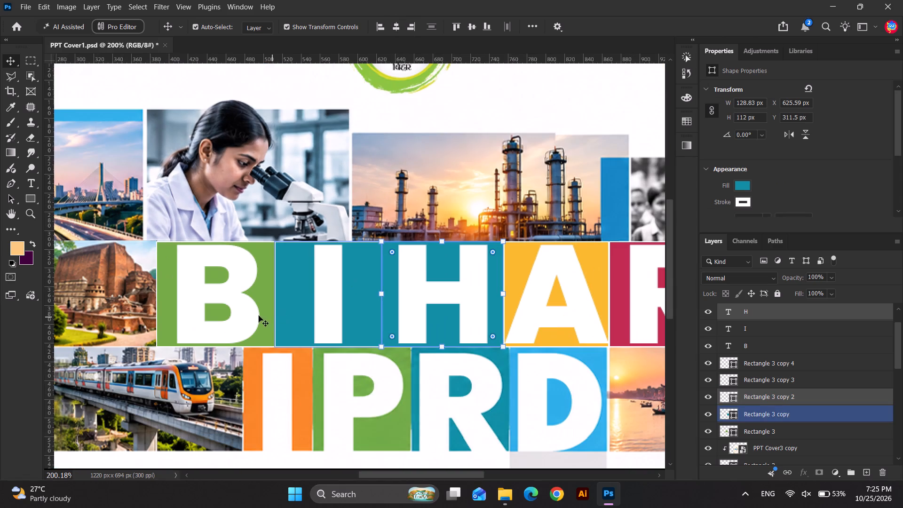
left_click(200, 293)
scroll(273, 270, "up", 5)
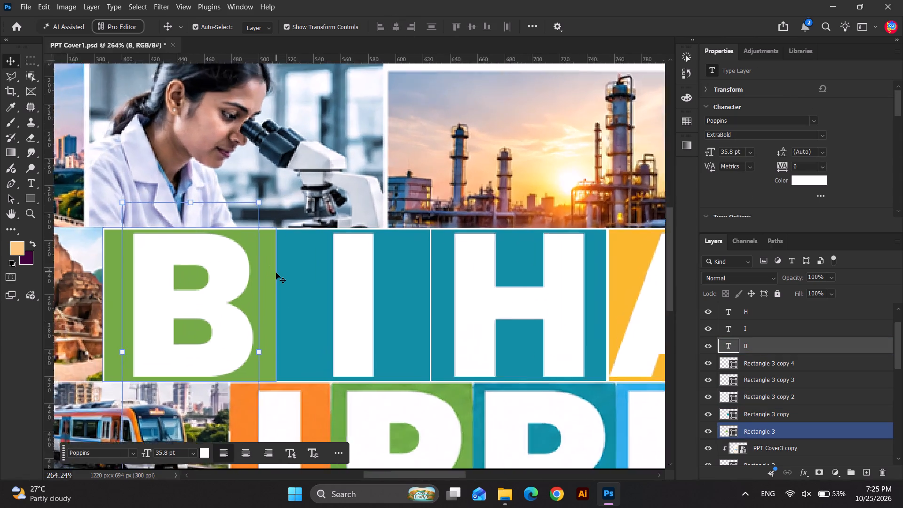
scroll(276, 273, "up", 1)
left_click(272, 270, "shift")
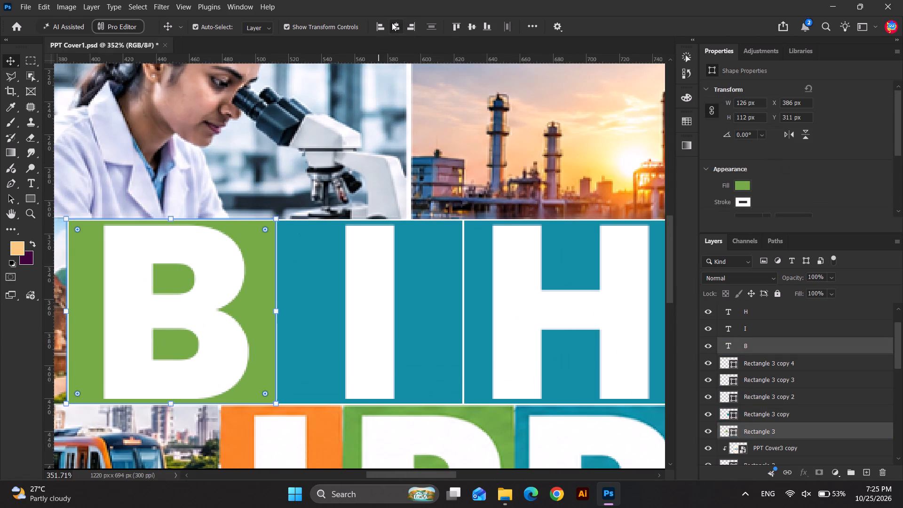
left_click(392, 23)
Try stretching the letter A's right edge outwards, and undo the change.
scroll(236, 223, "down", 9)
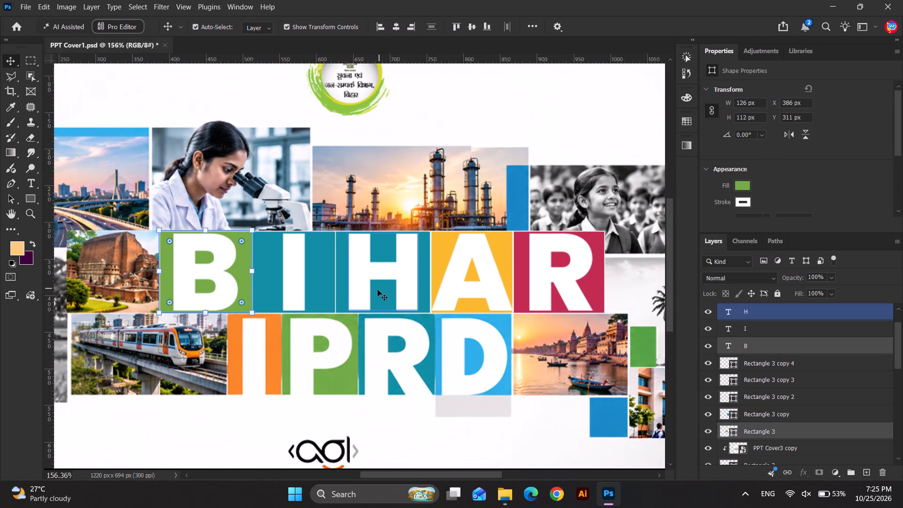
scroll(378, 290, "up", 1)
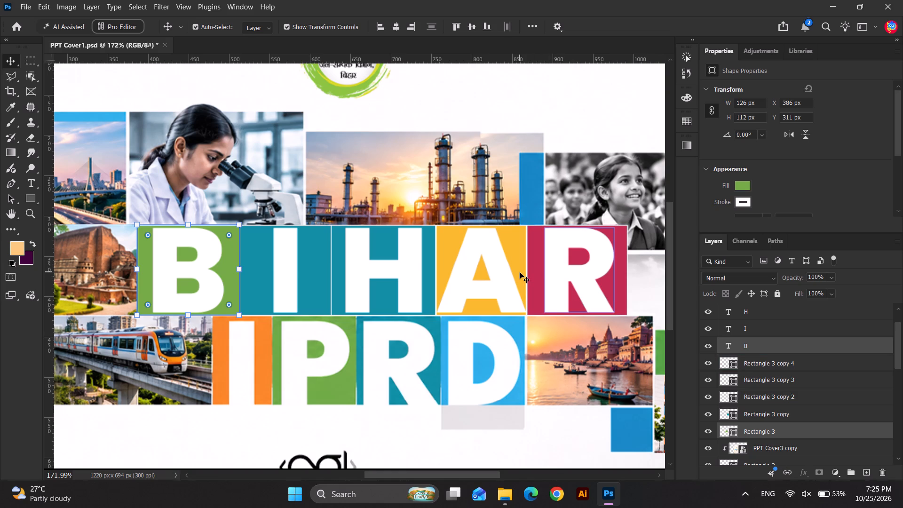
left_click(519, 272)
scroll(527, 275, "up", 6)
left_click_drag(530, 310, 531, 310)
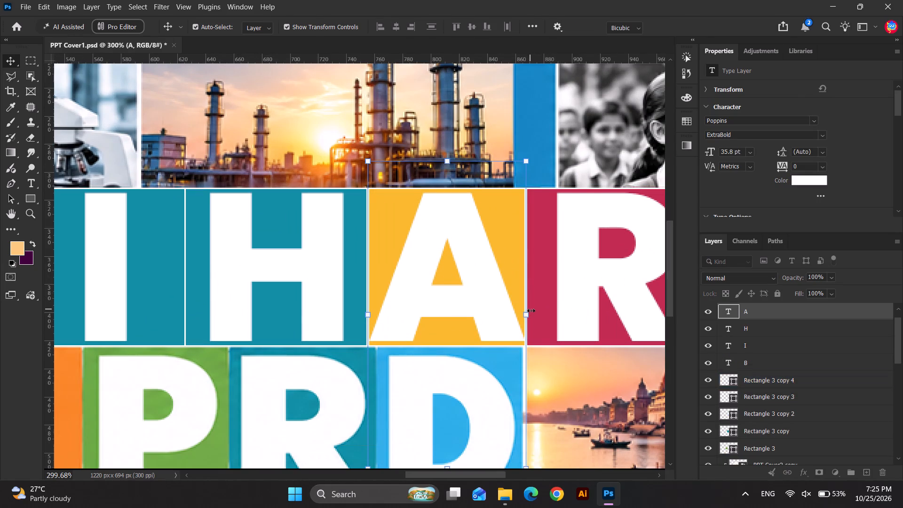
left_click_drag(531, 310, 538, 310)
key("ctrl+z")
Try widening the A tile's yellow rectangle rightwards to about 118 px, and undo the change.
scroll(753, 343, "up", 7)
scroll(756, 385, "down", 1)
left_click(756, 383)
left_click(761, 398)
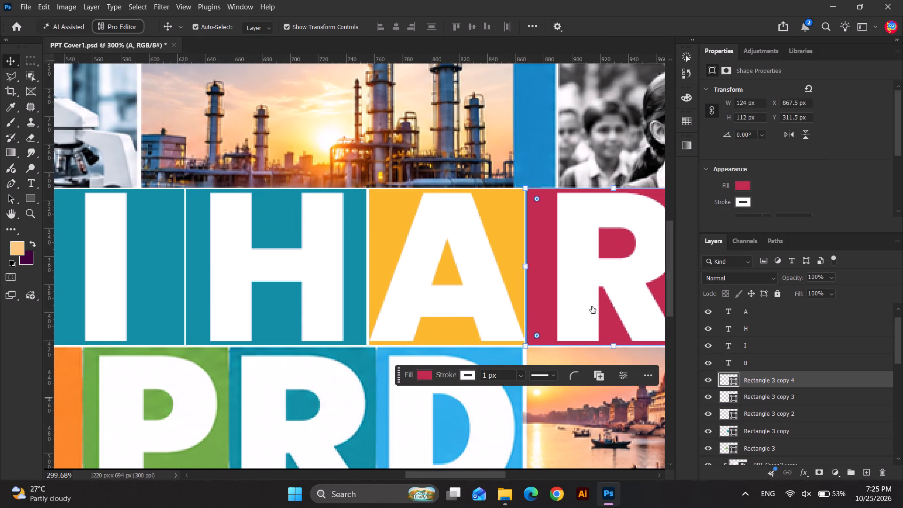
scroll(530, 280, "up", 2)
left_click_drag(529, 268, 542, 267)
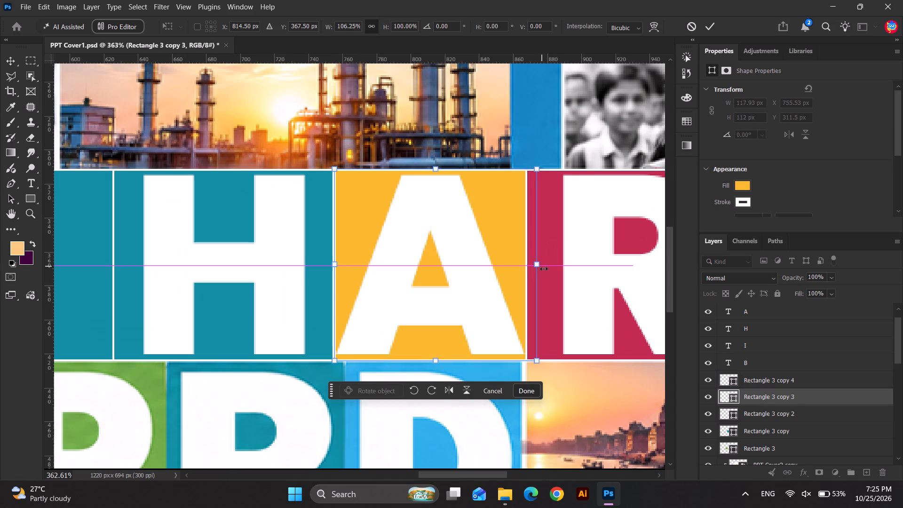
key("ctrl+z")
Check the A tile's rectangle by toggling its visibility, and move its layer above the R tile's rectangle, Rectangle 3 copy 4.
left_click(706, 399)
left_click(706, 399)
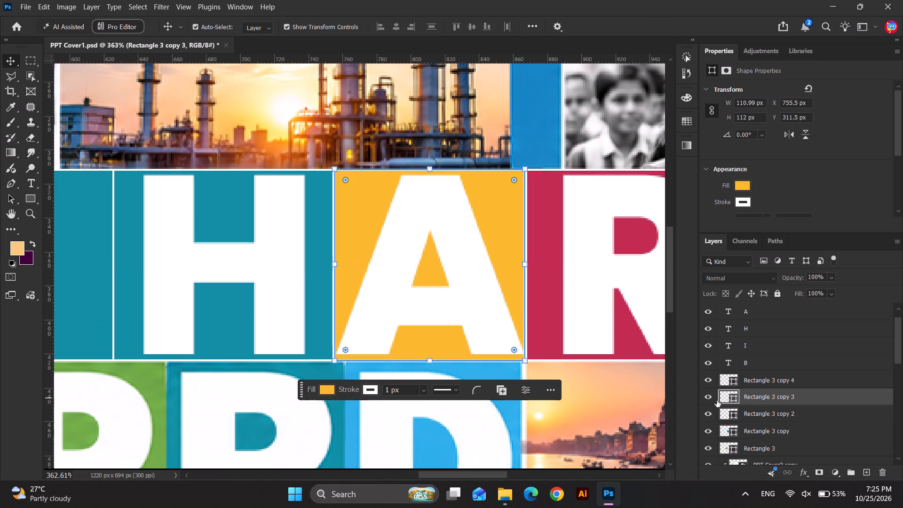
left_click(702, 399)
left_click(702, 399)
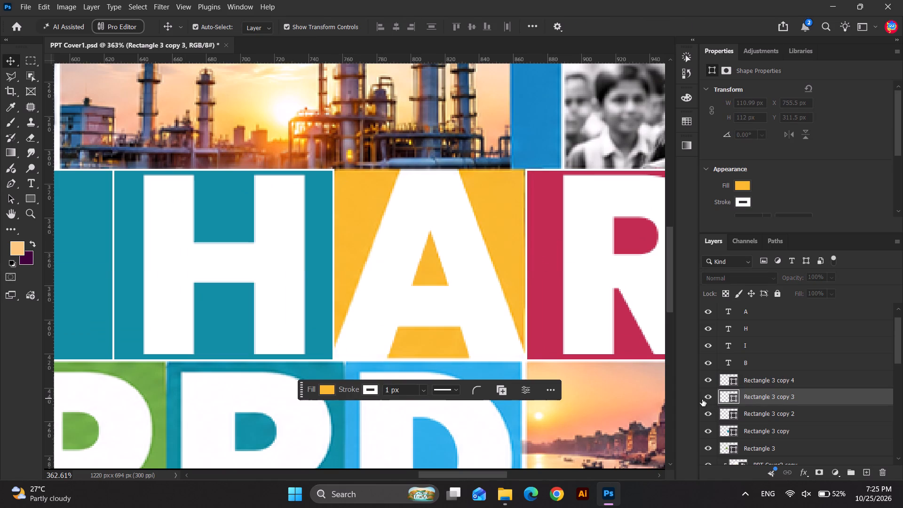
left_click_drag(754, 397, 754, 373)
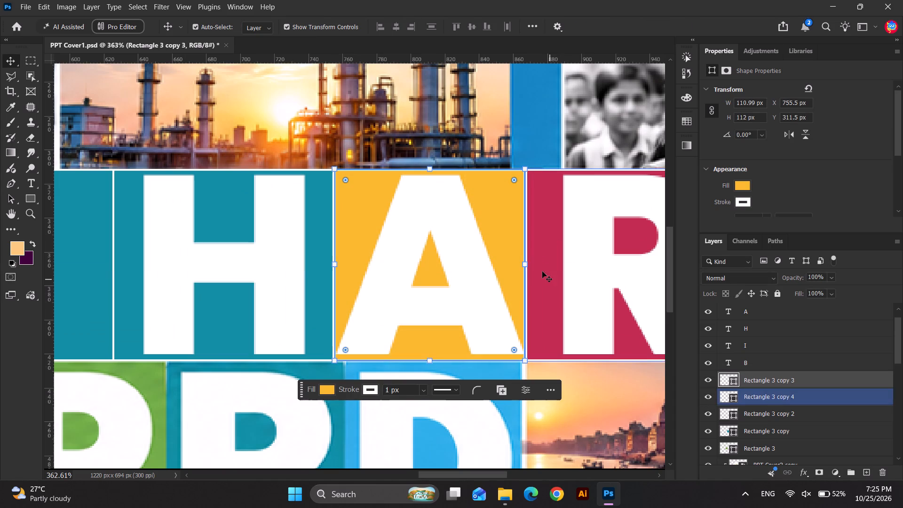
Widen the A tile's yellow rectangle rightwards to about 120 px.
left_click_drag(524, 268, 539, 267)
key("Return")
Select the letter A together with its yellow tile rectangle and align their horizontal centres.
left_click(492, 266)
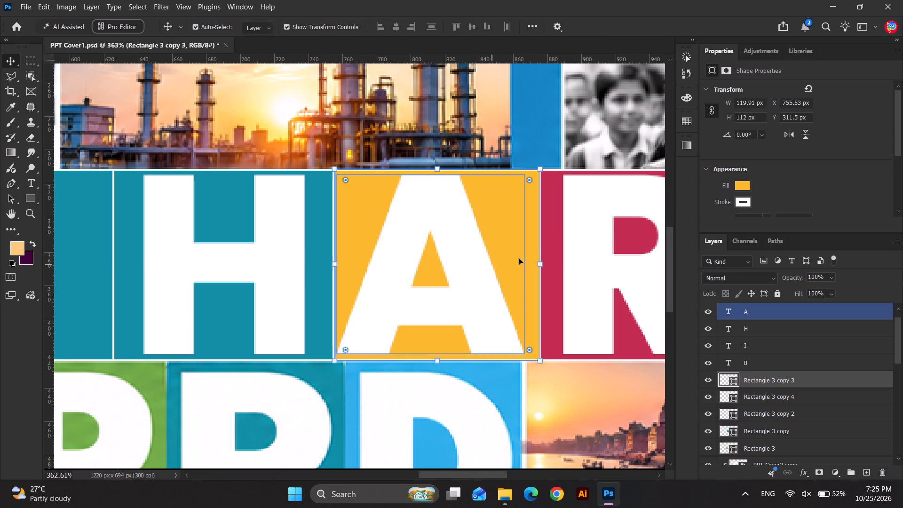
scroll(535, 232, "up", 8)
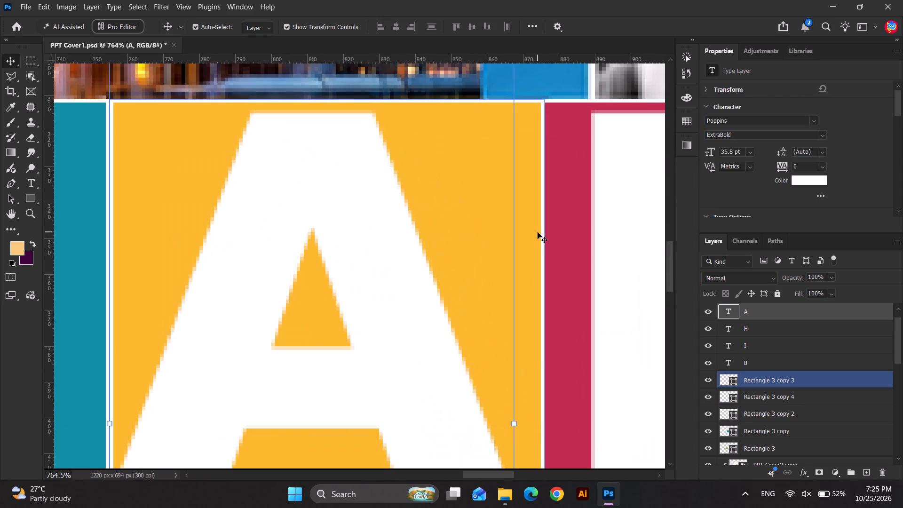
left_click(538, 232, "shift")
left_click(402, 26)
Trim the R tile's crimson rectangle on its A side to about 116 px wide so it meets the yellow tile.
scroll(413, 273, "down", 3)
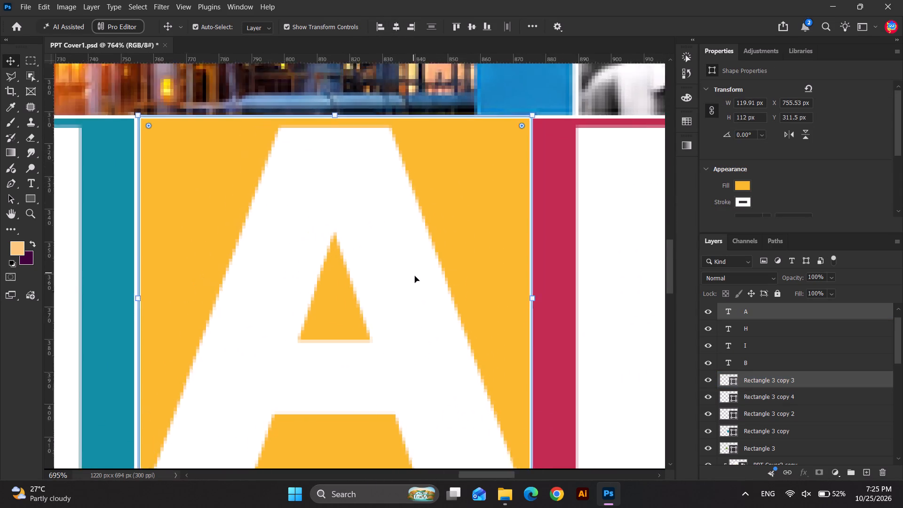
scroll(415, 276, "down", 12)
scroll(417, 391, "down", 3)
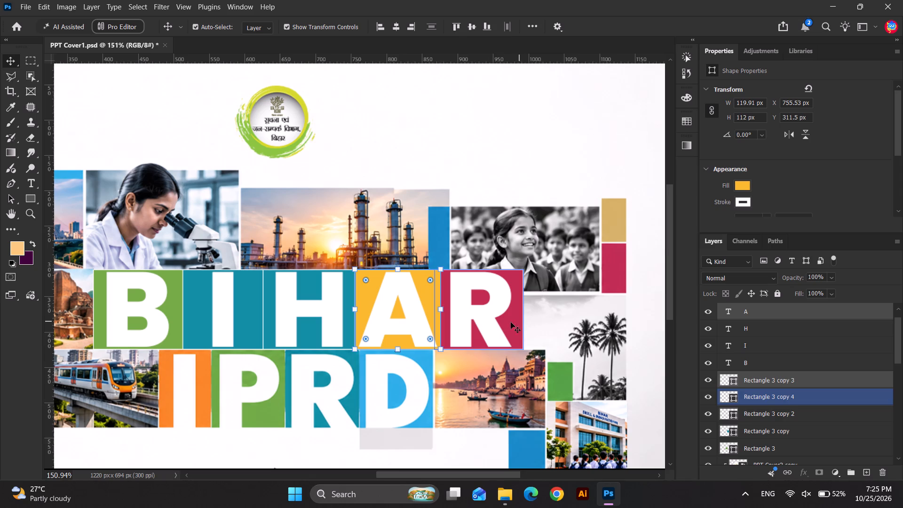
left_click(486, 322)
left_click(553, 330)
left_click(517, 325)
scroll(454, 316, "up", 3)
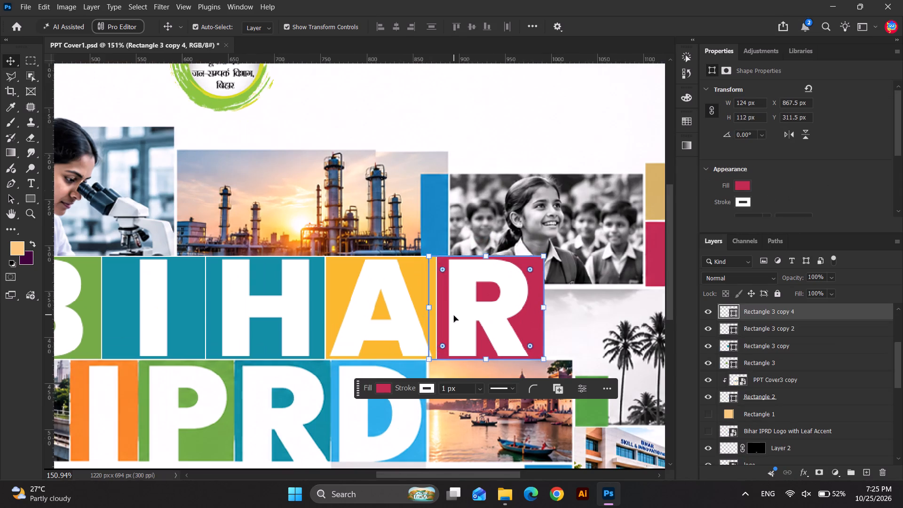
left_click_drag(428, 306, 436, 306)
key("Return")
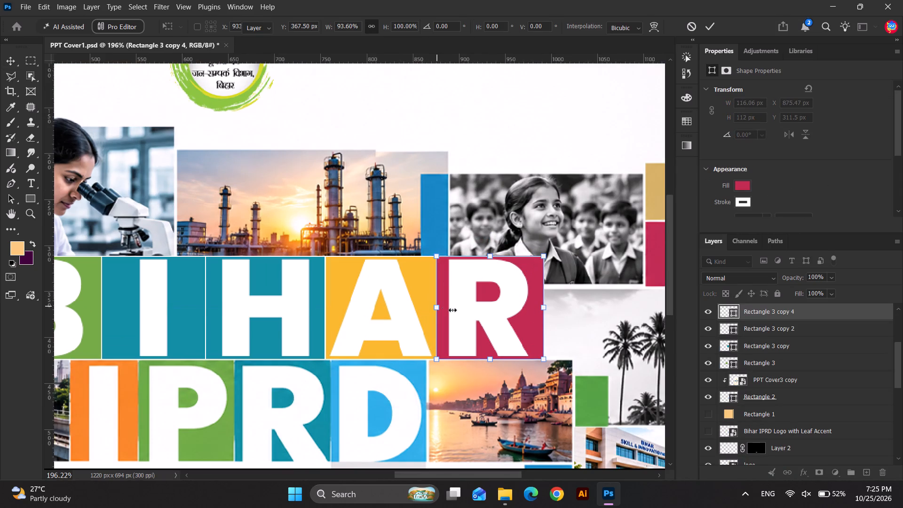
Select the letter R together with its crimson tile rectangle and align their horizontal centres.
left_click(497, 314)
scroll(541, 325, "up", 7)
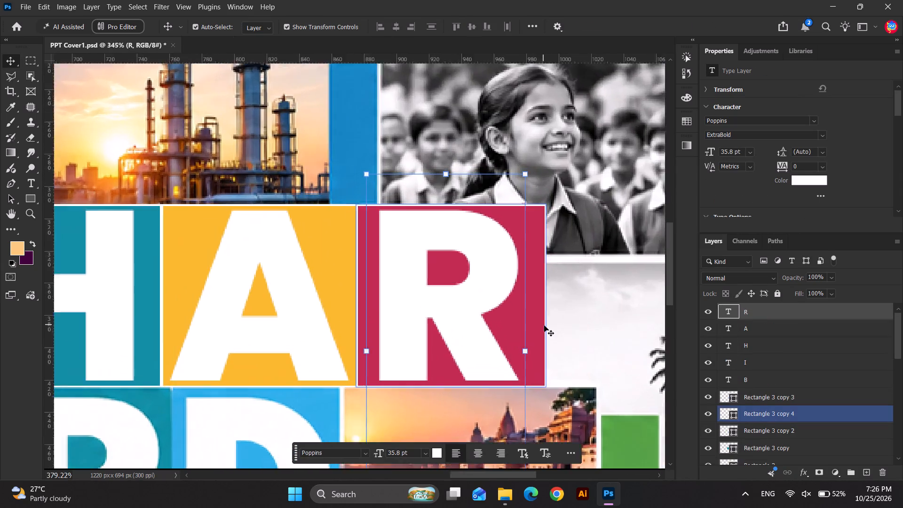
scroll(544, 325, "up", 3)
left_click(542, 325, "shift")
left_click(396, 28)
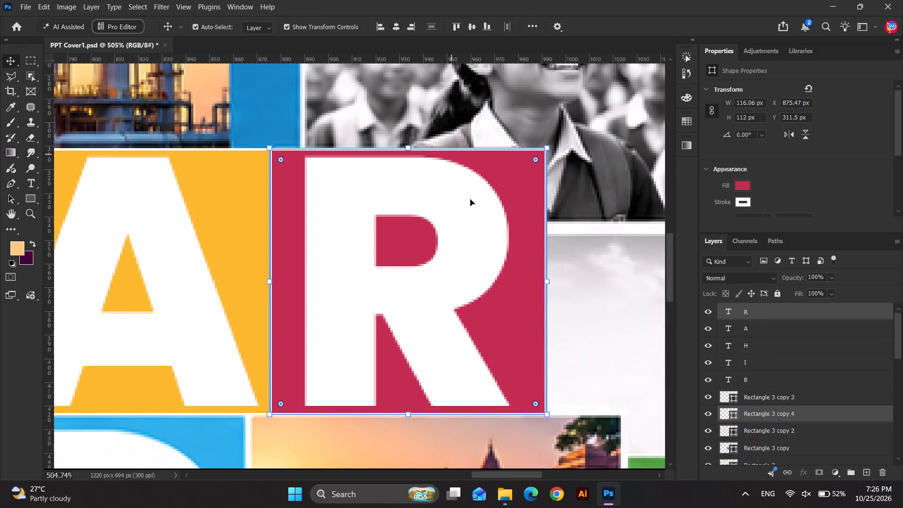
Deselect all layers and save the document.
scroll(470, 199, "down", 20)
scroll(470, 199, "down", 2)
left_click(416, 413)
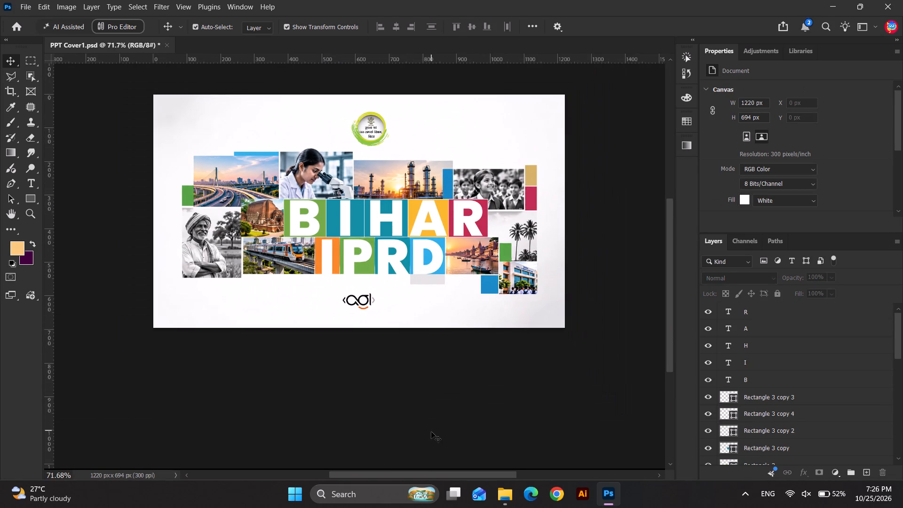
key("ctrl+s")
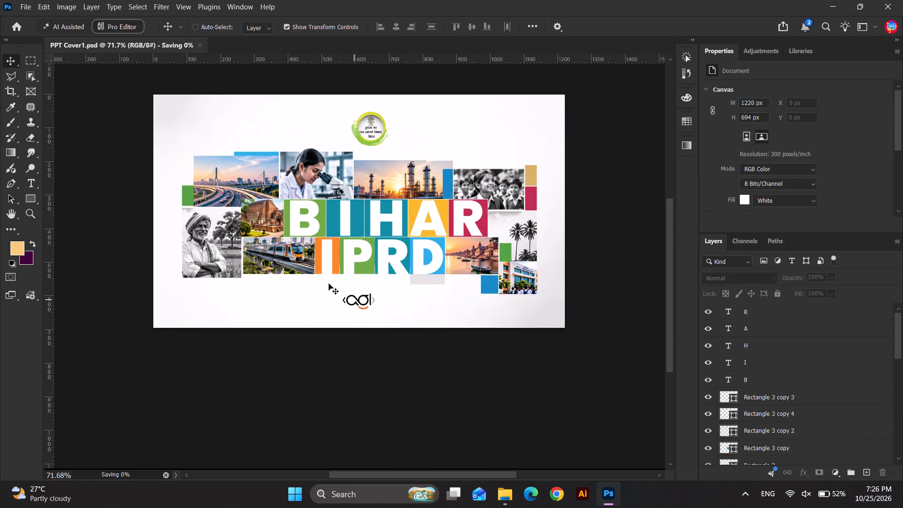
Duplicate the B tile's green rectangle onto the P tile in the IPRD row.
scroll(329, 284, "up", 8)
left_click(322, 167)
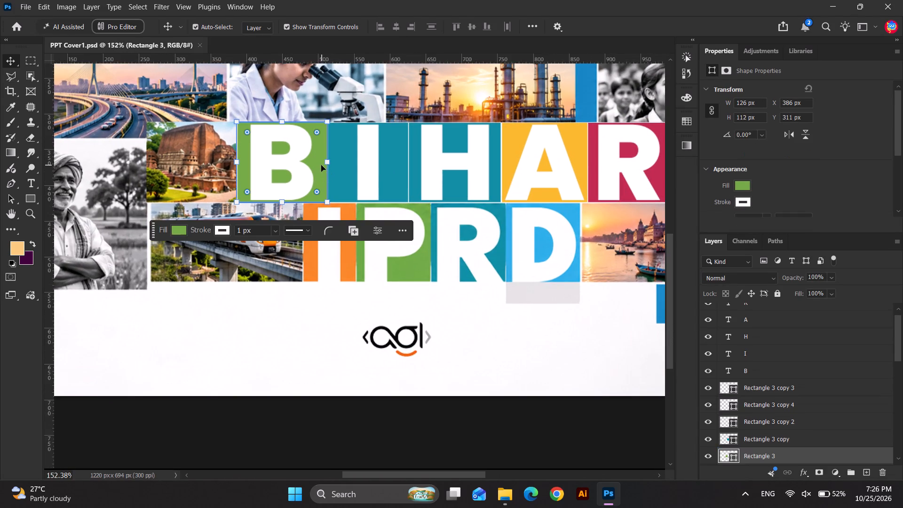
left_click_drag(320, 164, 433, 243, "alt")
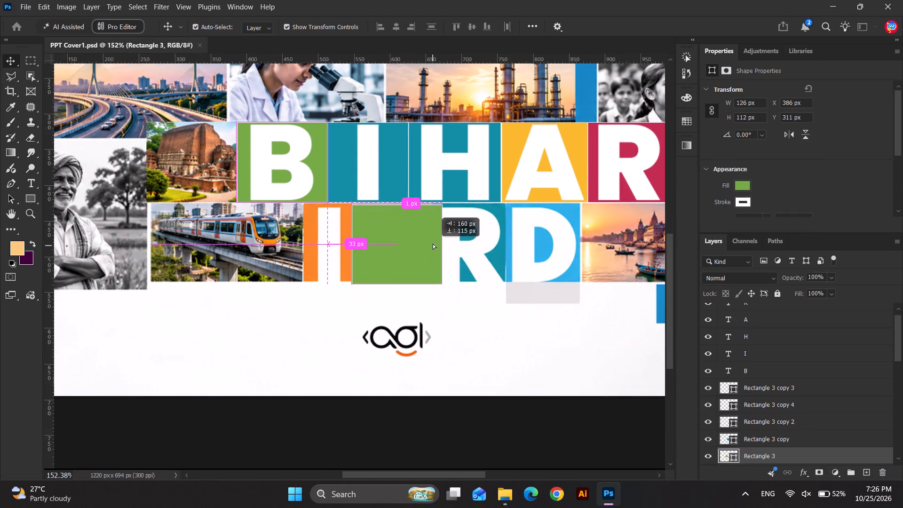
left_click_drag(433, 243, 433, 242, "alt")
scroll(433, 245, "up", 3)
left_click(432, 249)
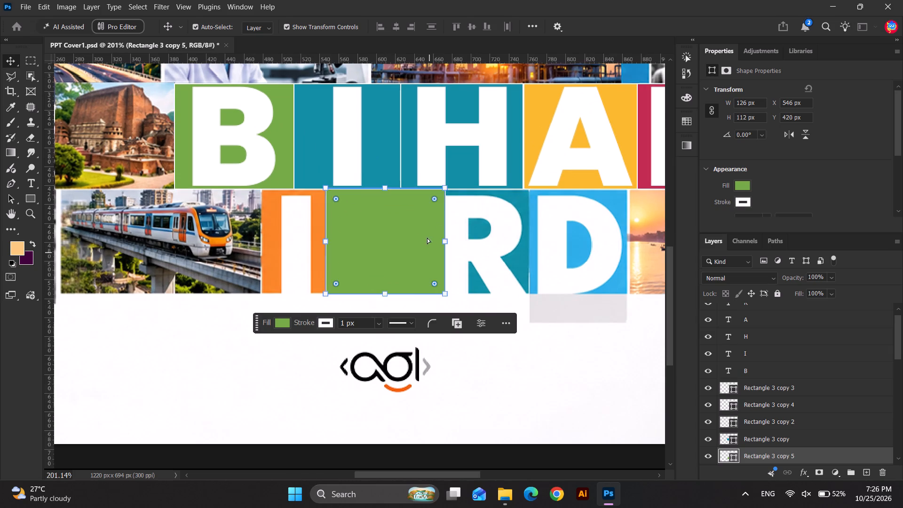
Fit the green copy to the P tile between the orange I and teal R tiles, narrowing it to about 105 px wide.
scroll(421, 224, "up", 4)
left_click_drag(455, 249, 428, 248)
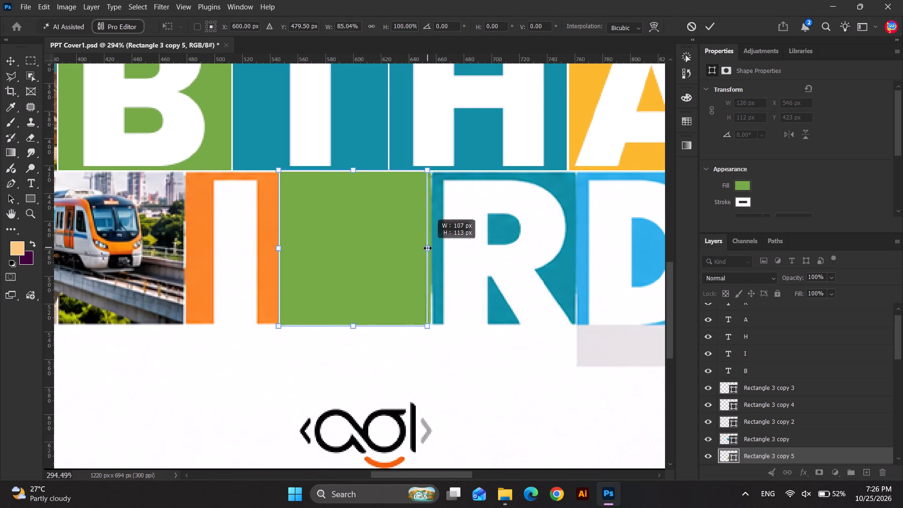
left_click_drag(428, 248, 431, 245)
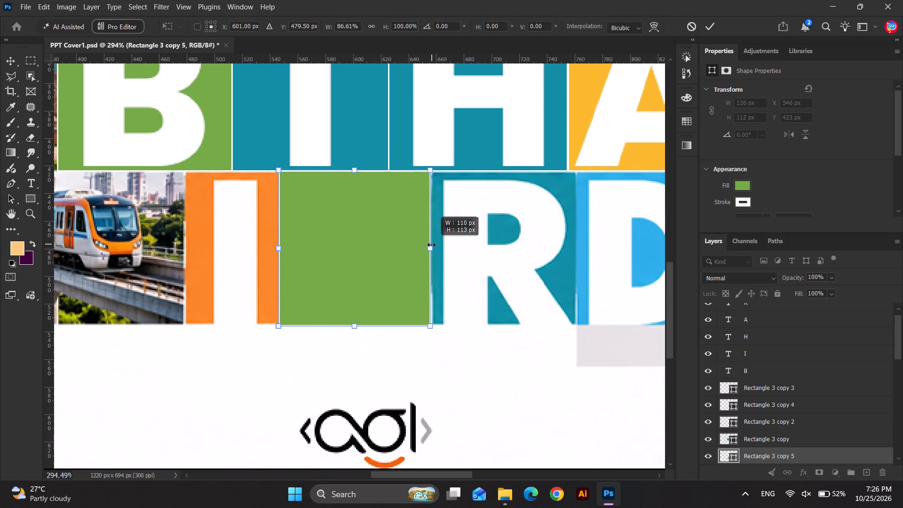
key("Right")
key("Right")
scroll(280, 253, "up", 5)
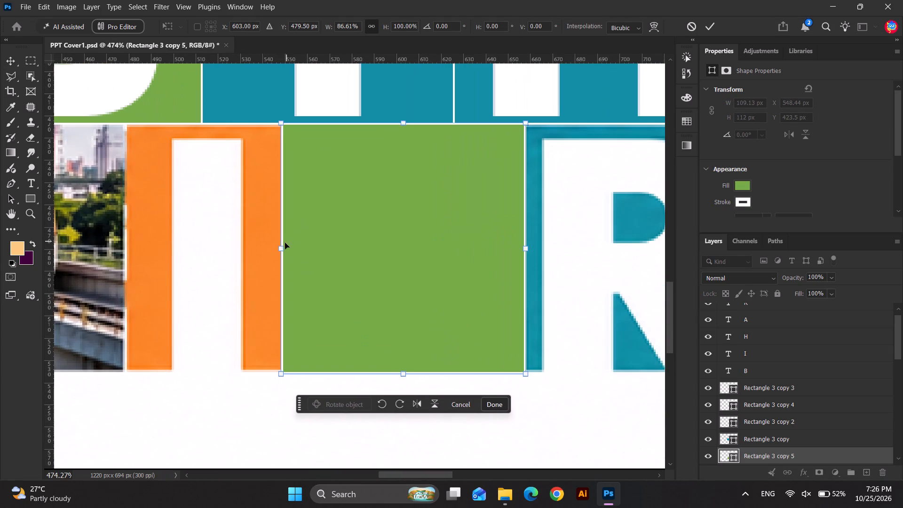
left_click_drag(283, 247, 293, 246)
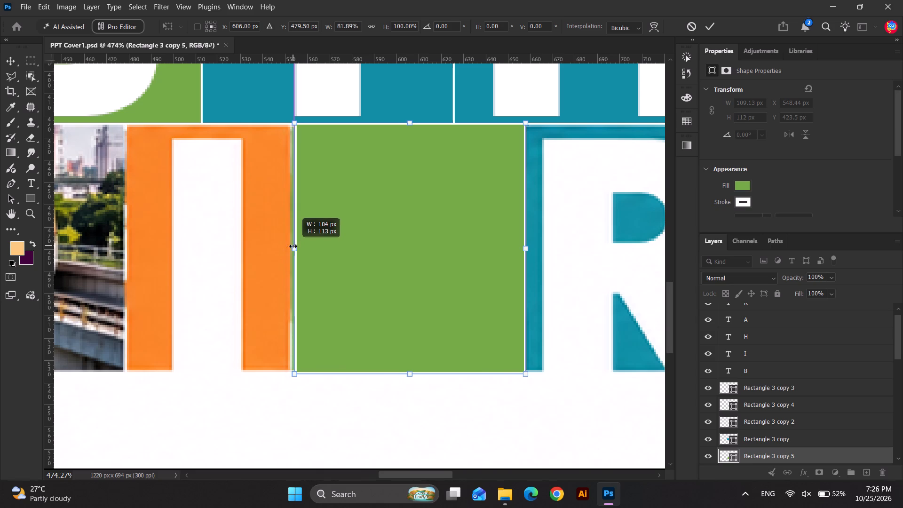
left_click_drag(293, 246, 292, 246)
key("Return")
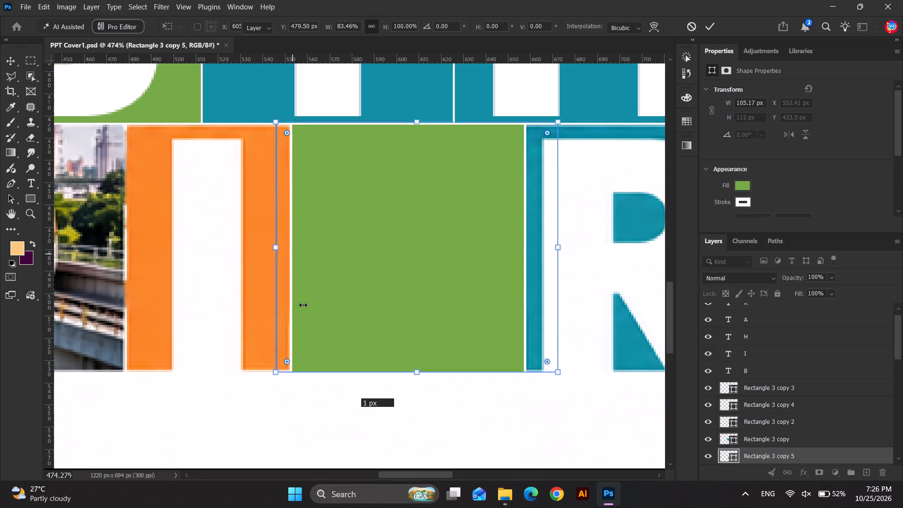
left_click(341, 446)
Duplicate the P tile's green rectangle over the orange I tile and narrow the copy to about 47 px wide.
left_click(387, 254)
left_click_drag(409, 262, 246, 266, "alt+shift")
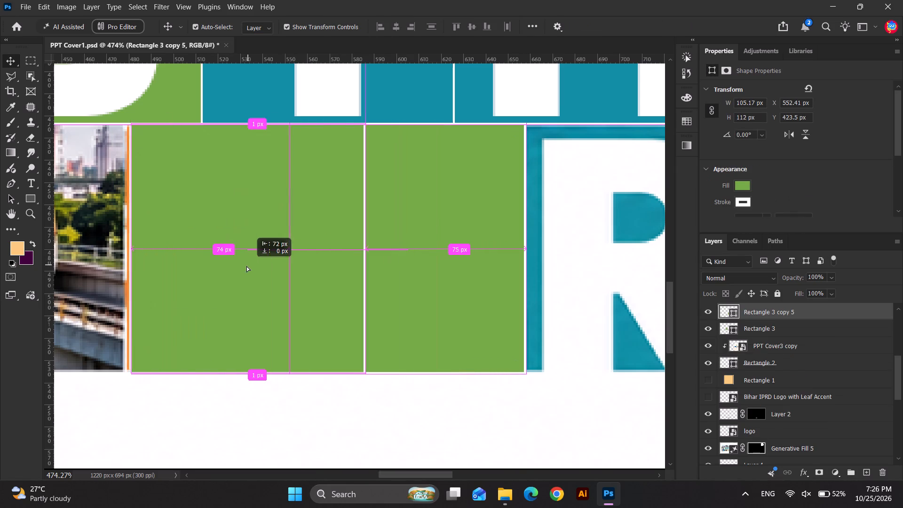
left_click_drag(246, 266, 246, 266, "alt+shift")
left_click_drag(363, 249, 232, 255)
key("Return")
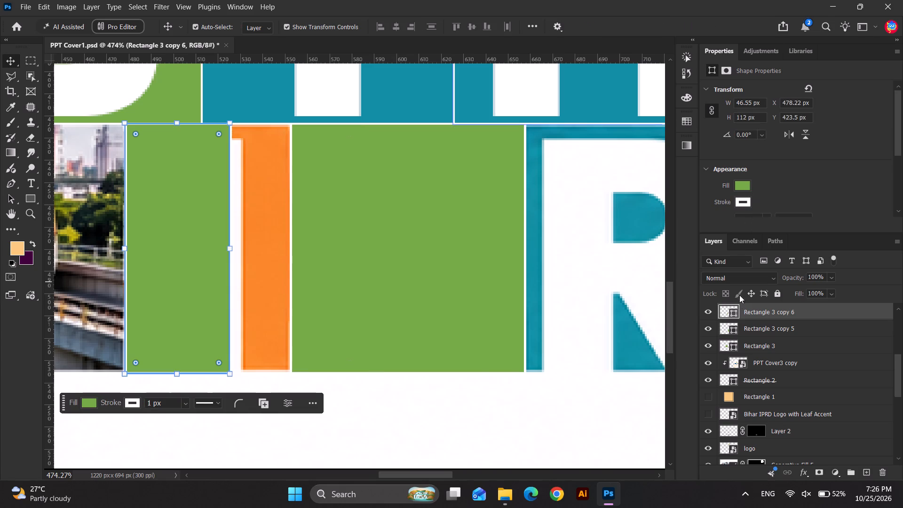
Recolour the narrow green rectangle on the I tile to orange, sampled from the original I tile.
left_click(732, 310)
double_click(734, 315)
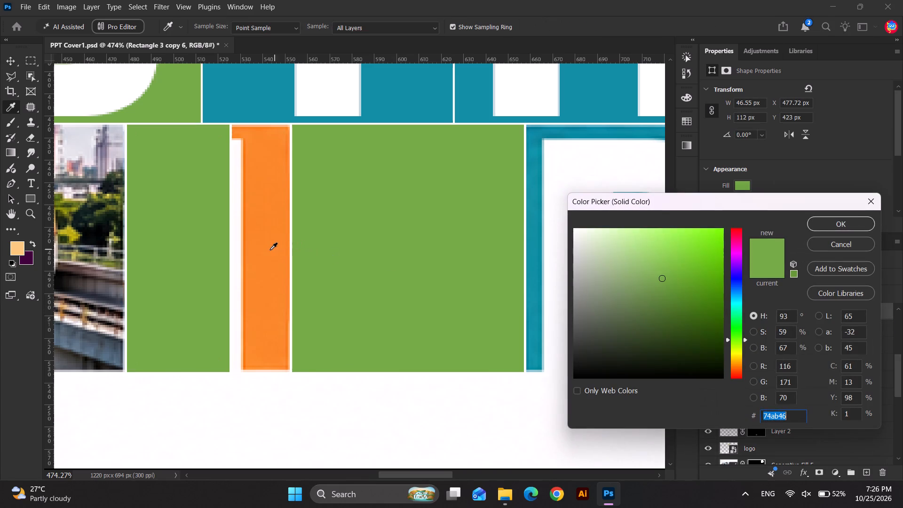
left_click(270, 250)
left_click(806, 227)
left_click(819, 224)
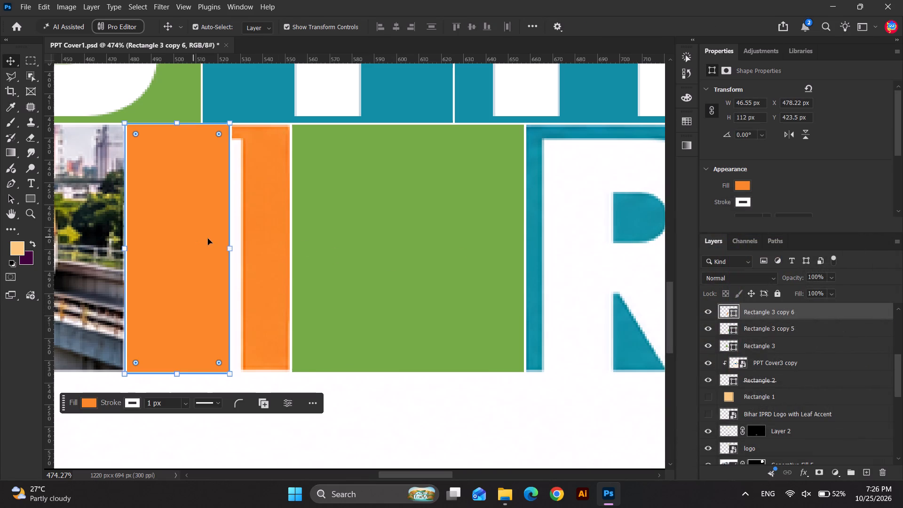
Widen the orange rectangle to about 75 px so it spans the I tile up to the green P rectangle.
left_click_drag(230, 246, 291, 248)
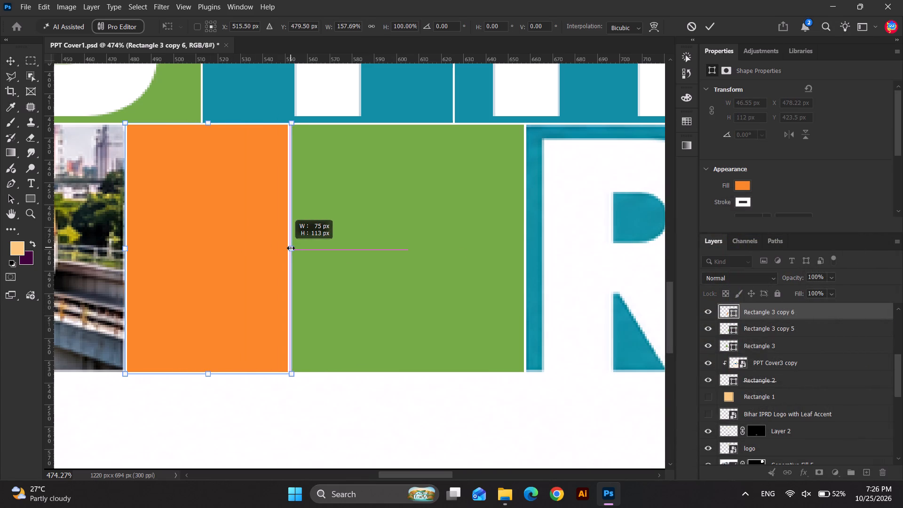
left_click_drag(291, 248, 293, 248)
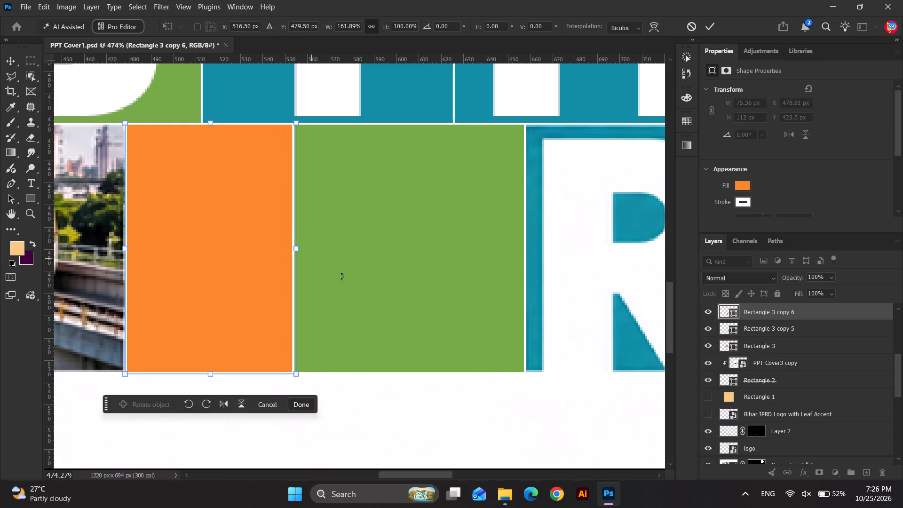
key("Return")
double_click(350, 432)
Duplicate the H tile's teal rectangle onto the R tile in the IPRD row, narrowing the copy to about 89 px.
scroll(227, 281, "down", 11)
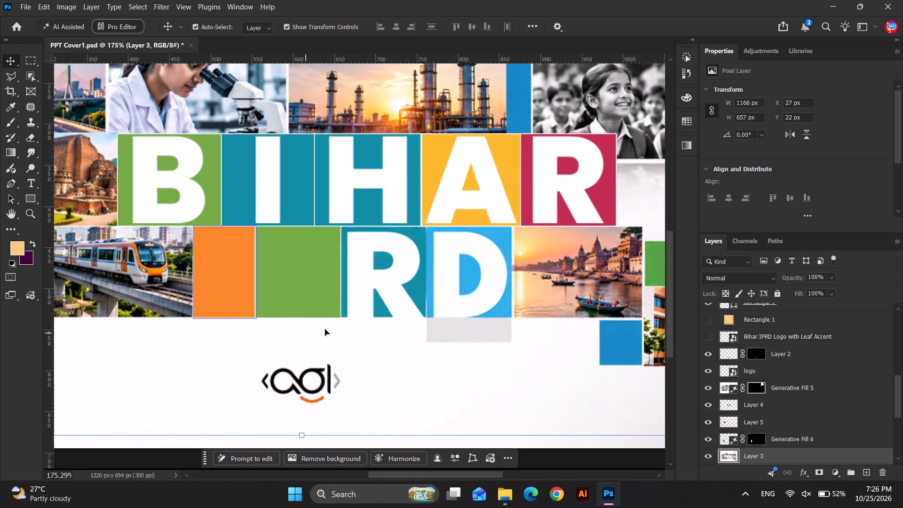
left_click(332, 299)
left_click(413, 186)
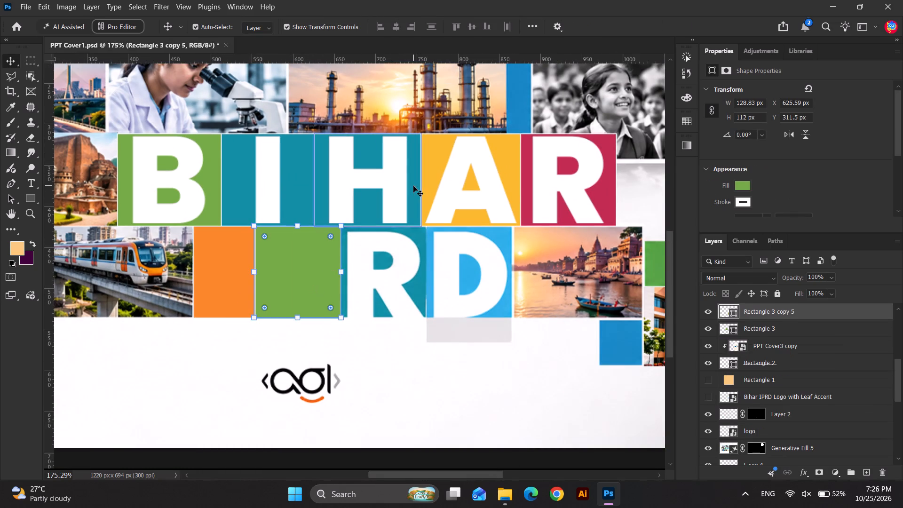
left_click_drag(414, 178, 424, 300, "alt")
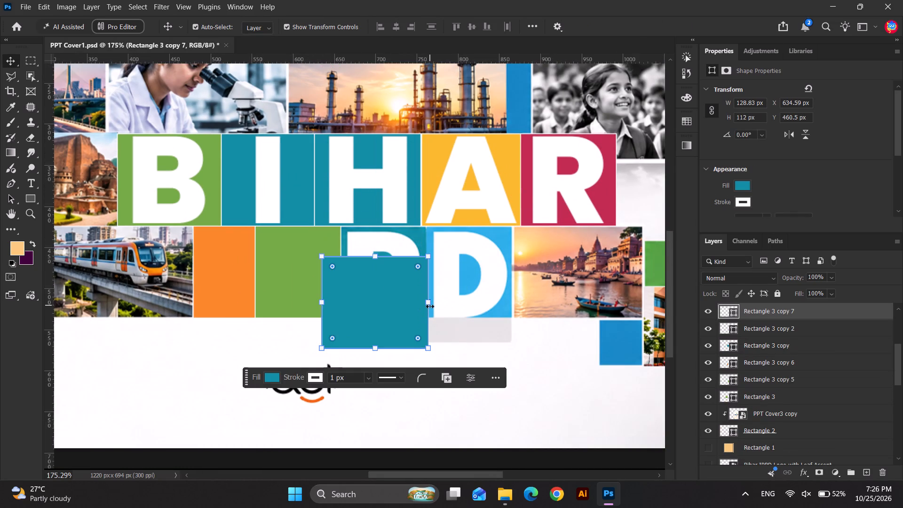
left_click_drag(430, 306, 397, 309, "shift")
left_click_drag(341, 308, 358, 296)
left_click_drag(360, 291, 359, 279)
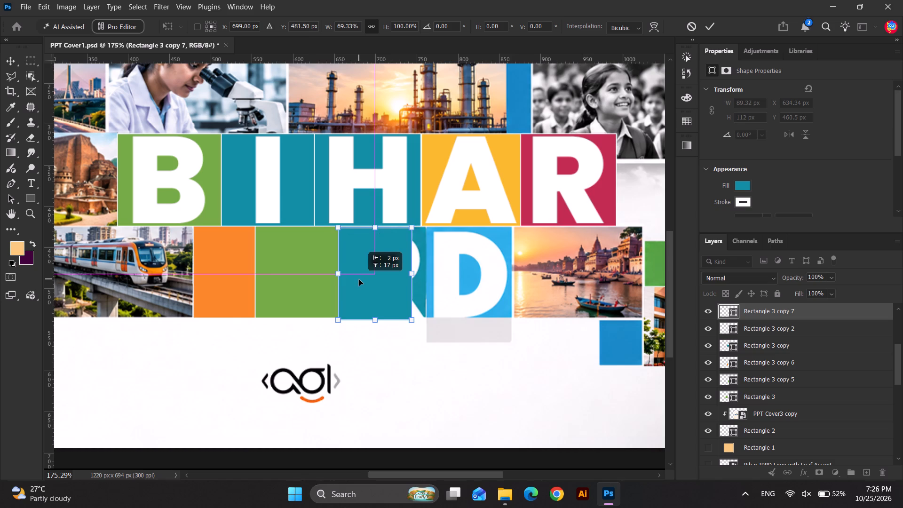
left_click_drag(359, 279, 359, 279)
Fit the teal copy between the green P rectangle and the blue D tile, widening it to about 103 px.
scroll(376, 284, "up", 5)
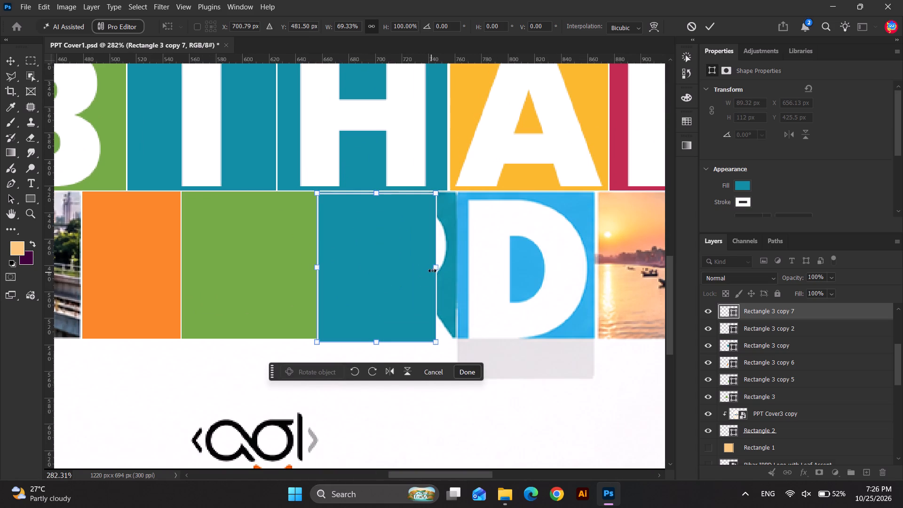
left_click_drag(437, 266, 457, 260, "shift")
left_click(421, 276)
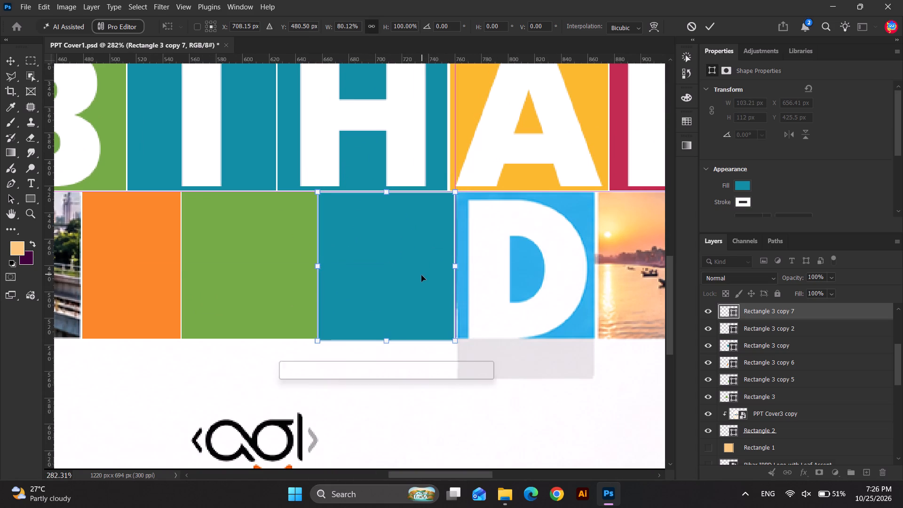
scroll(399, 262, "up", 8)
left_click(374, 272)
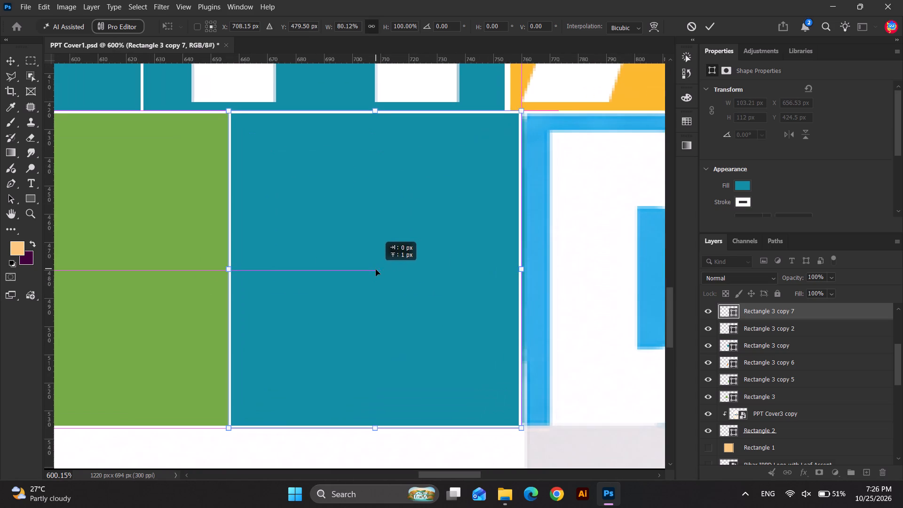
scroll(420, 270, "down", 5)
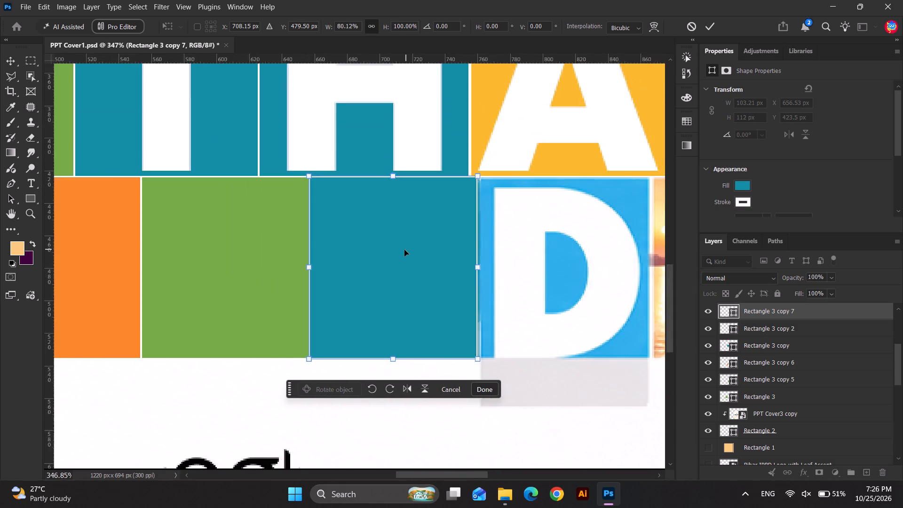
scroll(404, 250, "down", 6)
key("Return")
left_click(445, 415)
Duplicate the R tile's teal rectangle toward the D tile, placing the copy partly over the D.
left_click(425, 295)
left_click_drag(415, 298, 434, 298, "alt+shift")
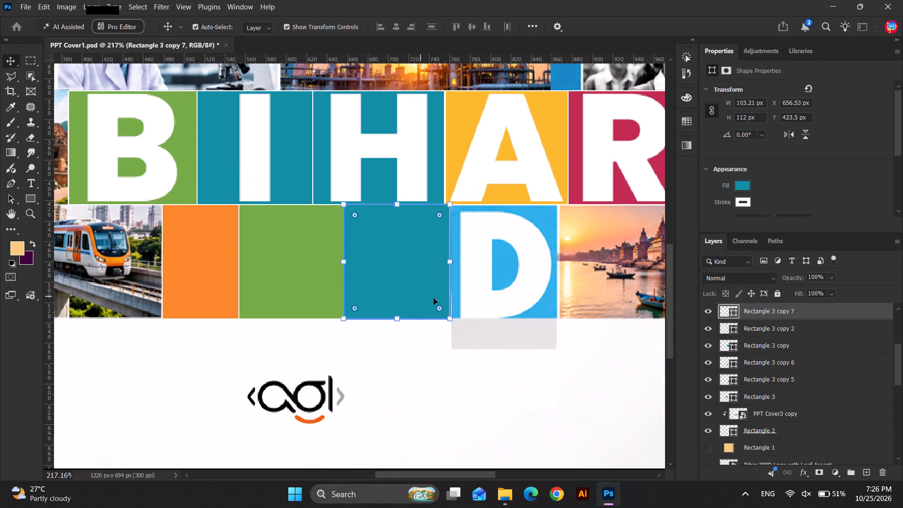
left_click_drag(434, 298, 492, 345, "alt+shift")
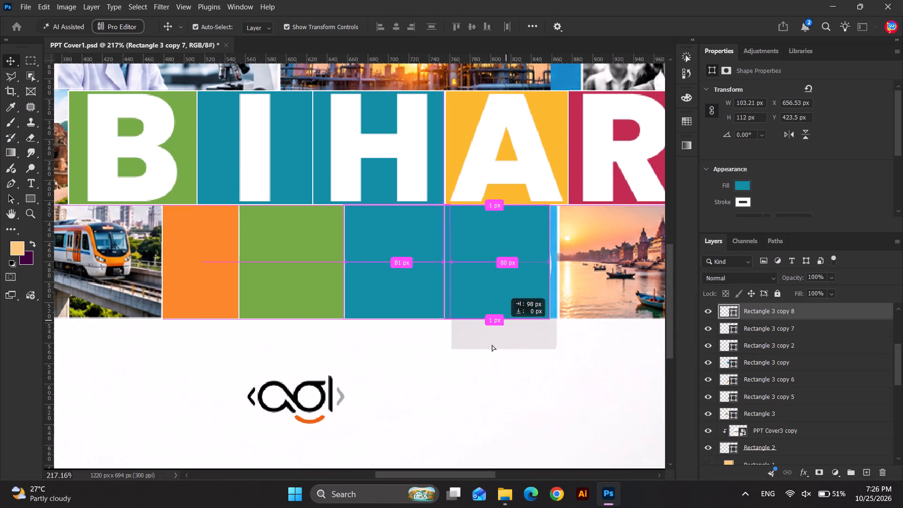
left_click_drag(492, 345, 490, 364, "alt+shift")
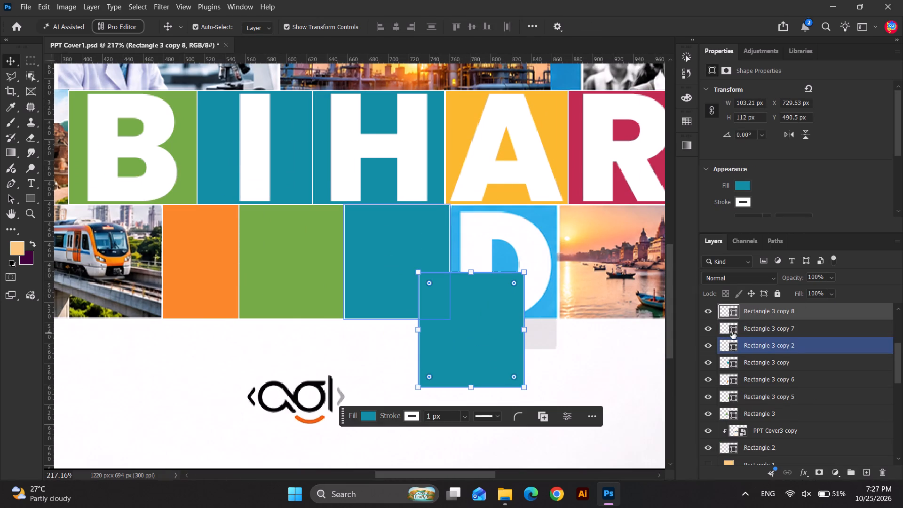
left_click(496, 354)
Recolour the new rectangle copy to light blue, sampled from the D tile.
double_click(732, 312)
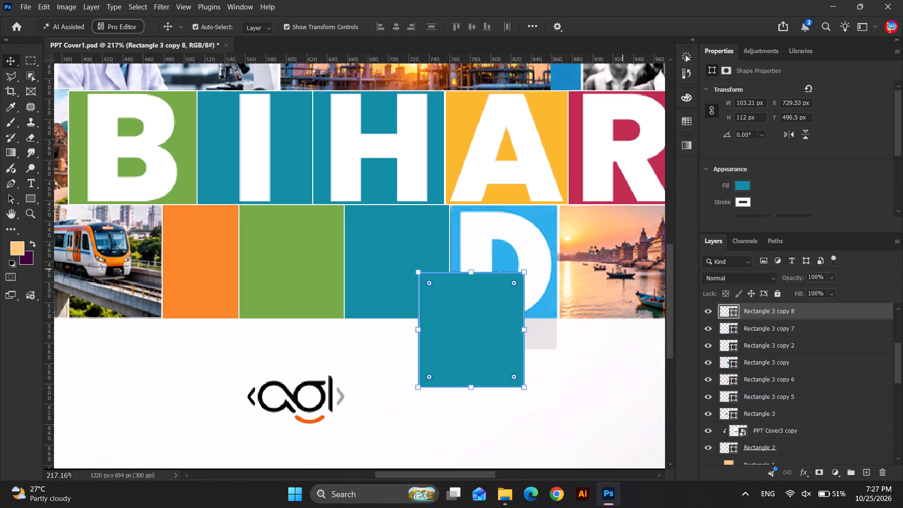
left_click(546, 220)
left_click(822, 222)
Move the light blue rectangle over the D tile and align its top edge with the teal R rectangle.
scroll(474, 321, "up", 3)
left_click_drag(465, 328, 502, 289)
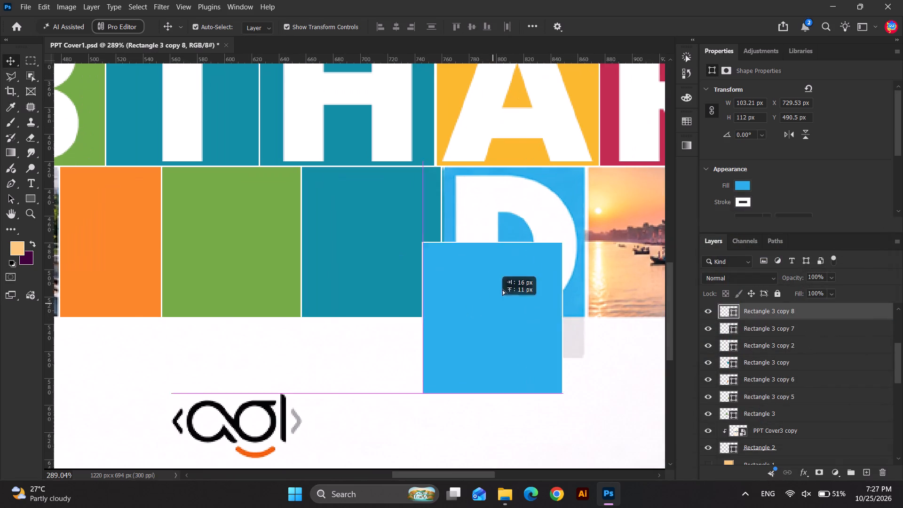
left_click_drag(502, 289, 507, 233)
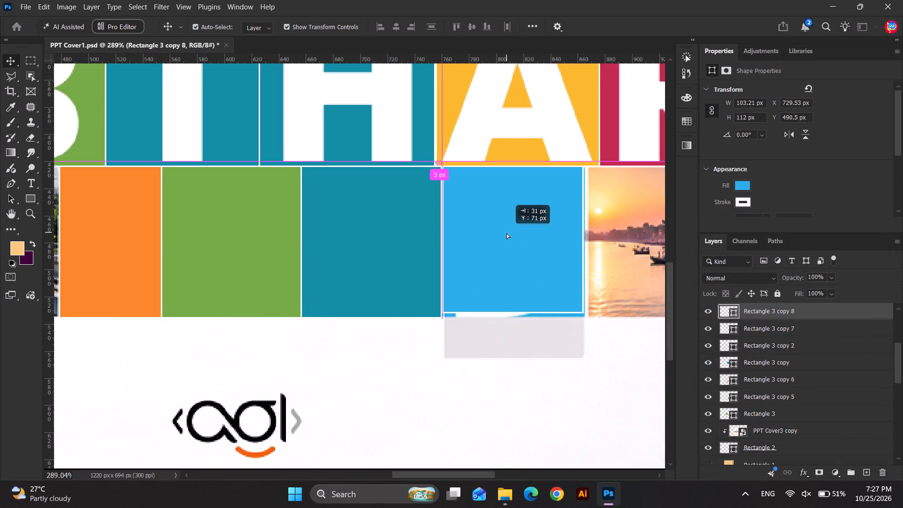
left_click_drag(507, 233, 505, 238)
left_click(370, 249, "shift")
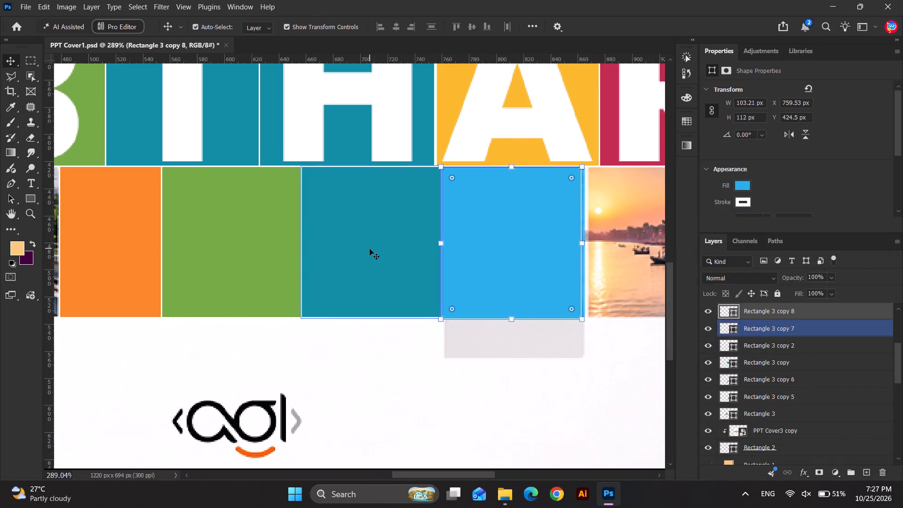
left_click(451, 26)
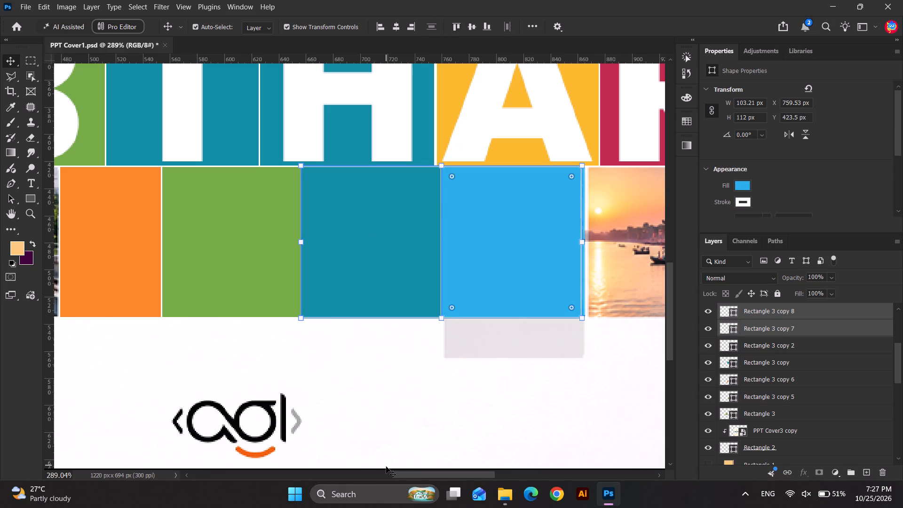
left_click(386, 467)
Widen the light blue D rectangle to about 107 px so it reaches the sunset river photo.
left_click(524, 263)
left_click_drag(584, 242, 585, 241, "shift")
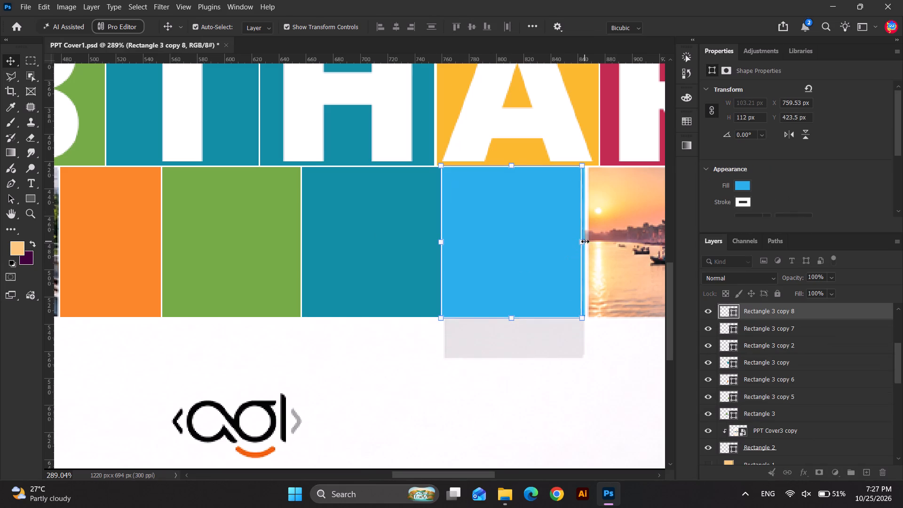
left_click_drag(585, 241, 588, 243, "shift")
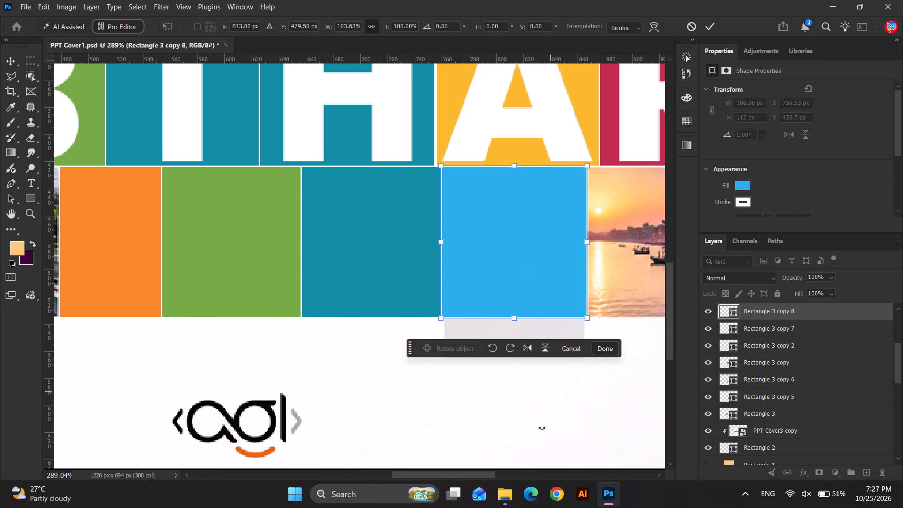
key("Return")
left_click(492, 459)
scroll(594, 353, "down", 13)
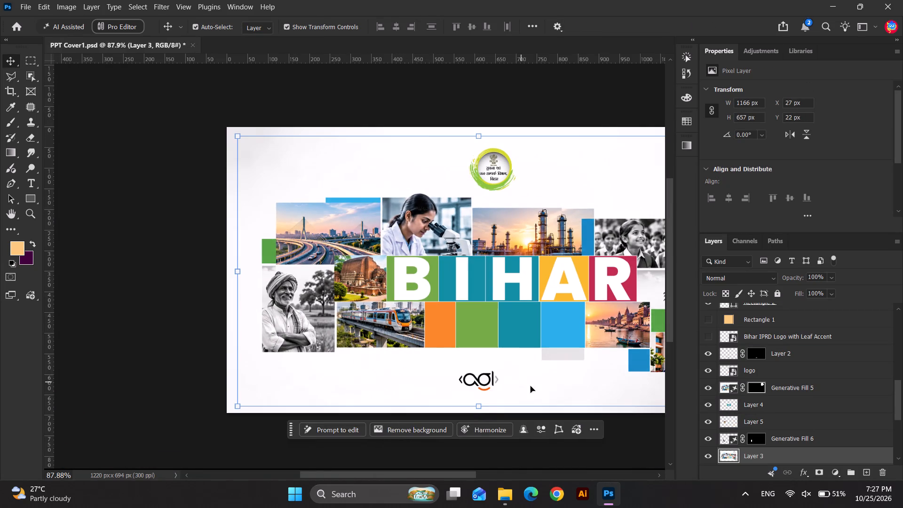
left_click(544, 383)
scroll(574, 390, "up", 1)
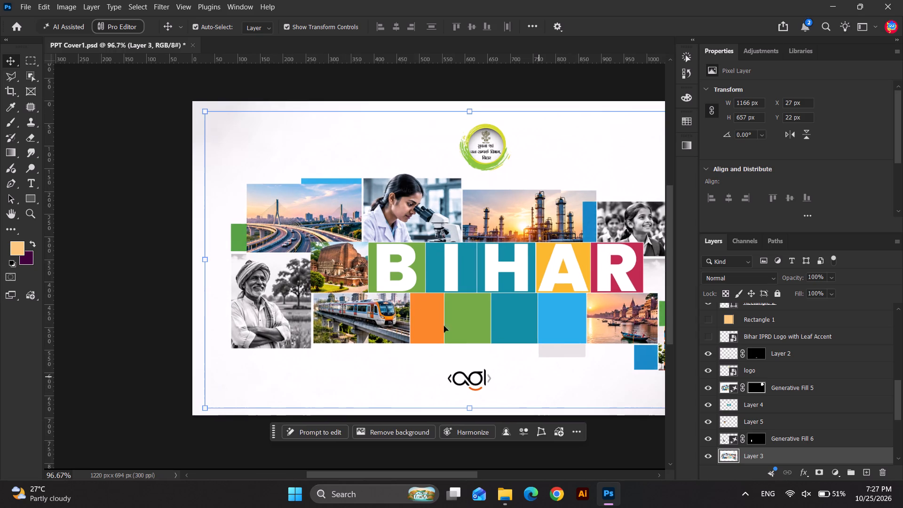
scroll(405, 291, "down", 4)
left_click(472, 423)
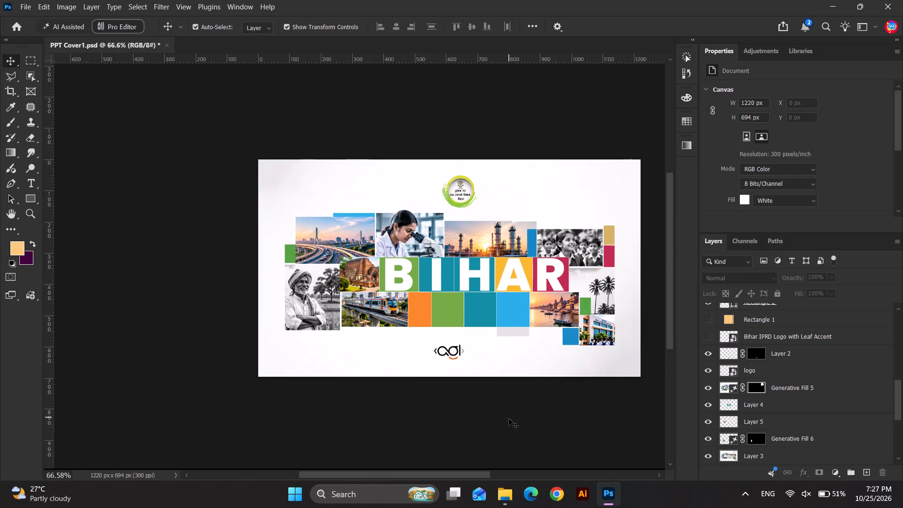
On Layer 3, make a rectangular selection of about 116 × 37 px around the grey strip below the D tile.
scroll(538, 358, "up", 8)
left_click(529, 350)
scroll(529, 350, "up", 5)
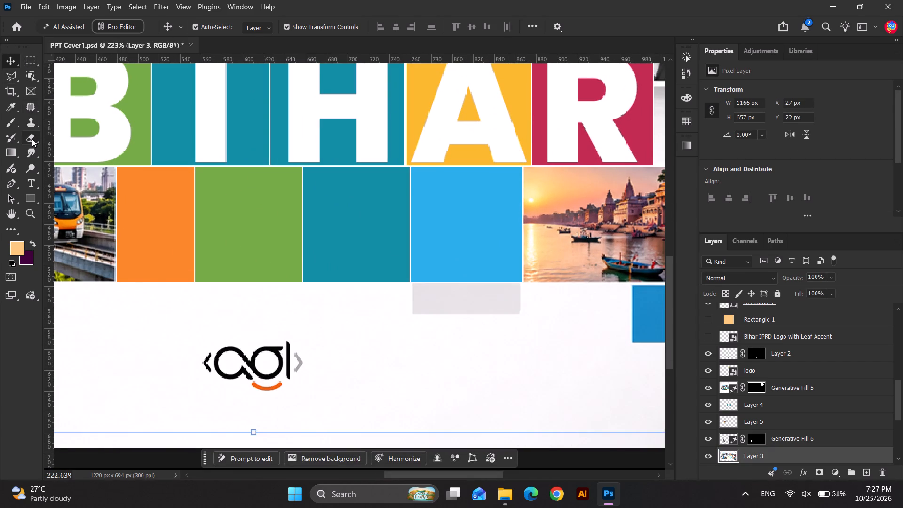
left_click(33, 56)
scroll(472, 296, "up", 3)
left_click_drag(541, 330, 392, 286)
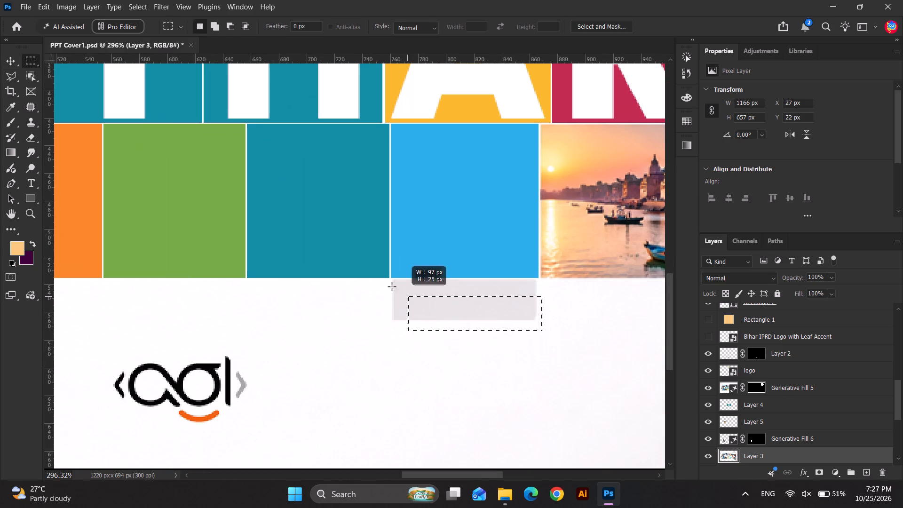
left_click_drag(392, 286, 382, 280)
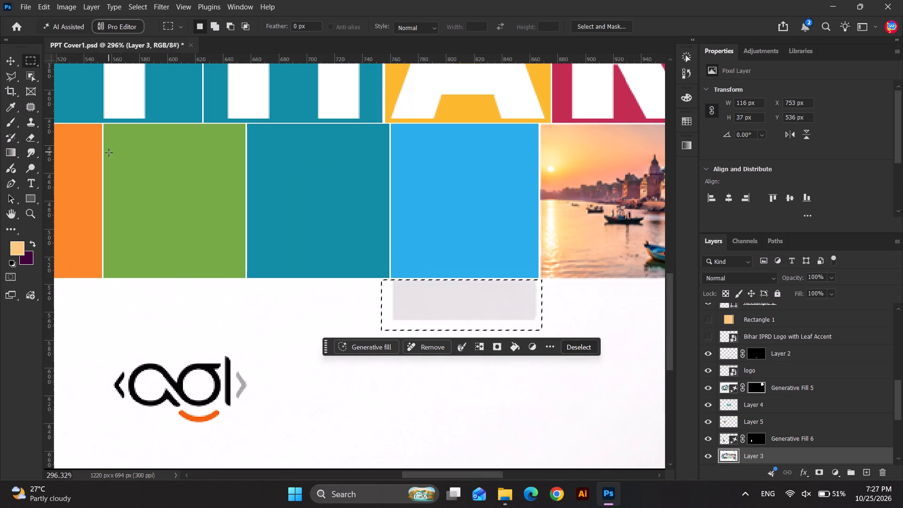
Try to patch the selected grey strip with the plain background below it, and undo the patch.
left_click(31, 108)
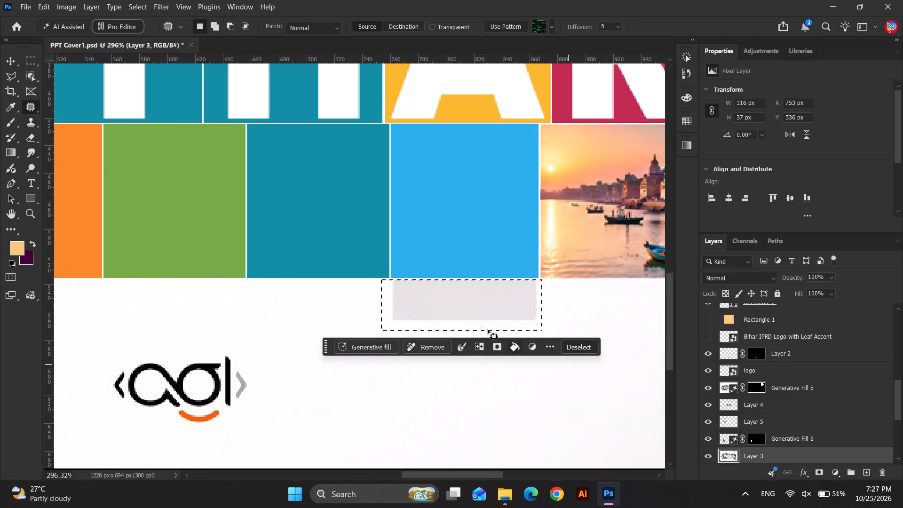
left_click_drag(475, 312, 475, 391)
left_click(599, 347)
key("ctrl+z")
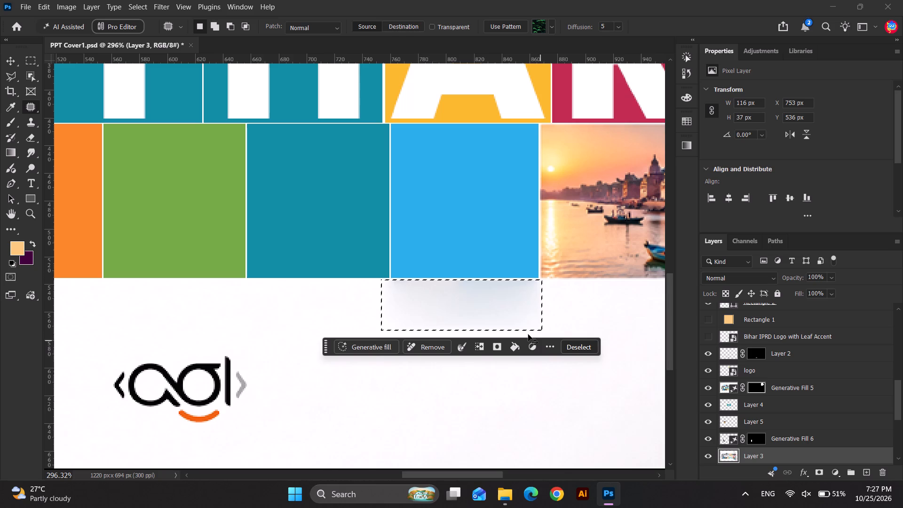
Sample the near-white background beside the grey strip as the foreground colour.
left_click(14, 76)
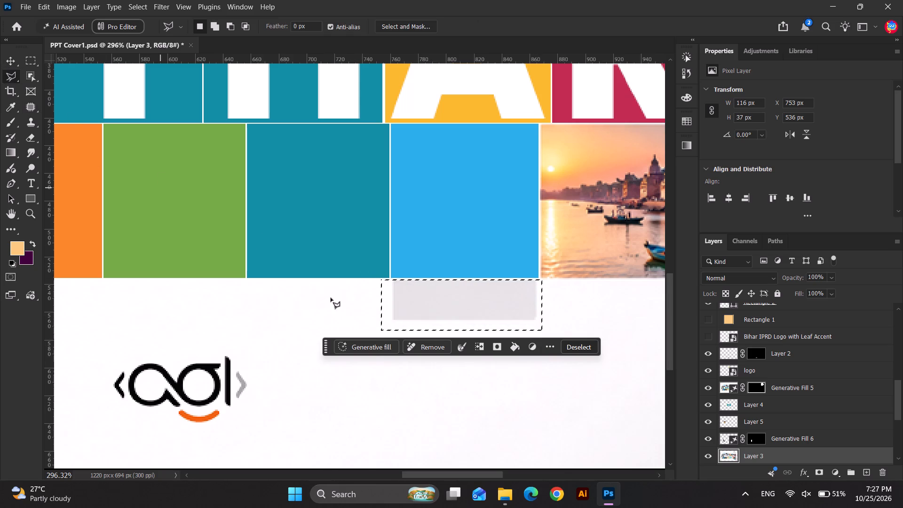
left_click(10, 103)
left_click(334, 299)
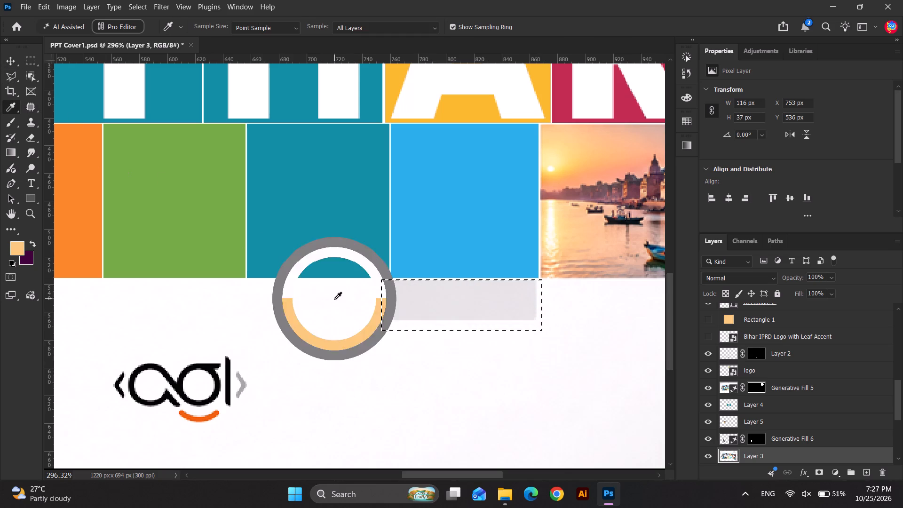
On a new layer above Layer 3, brush near-white over the selected grey strip with a 76 px brush, and clear the selection.
left_click(867, 473)
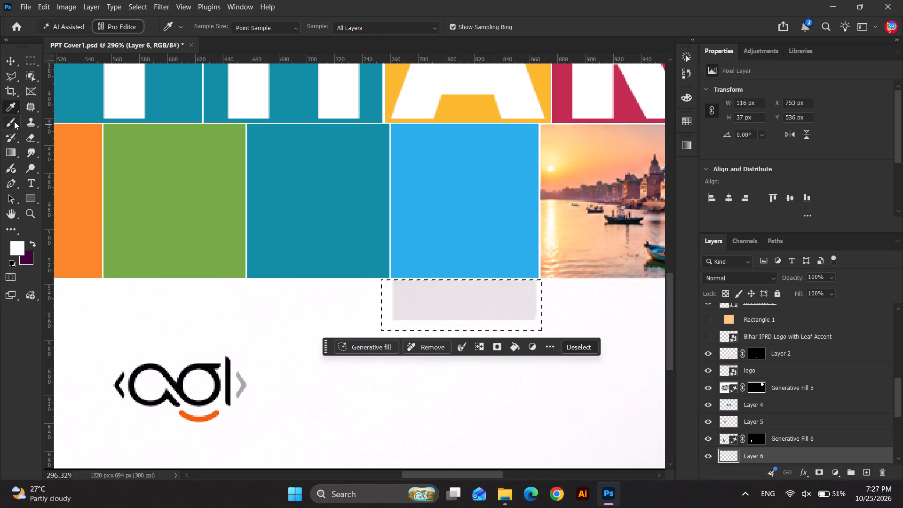
left_click(13, 121)
left_click_drag(356, 306, 618, 307)
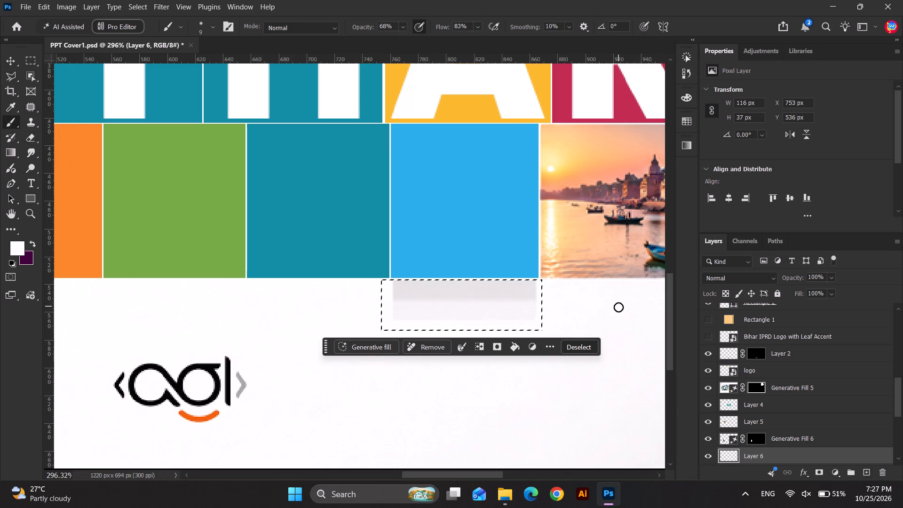
key("bracketright")
key("bracketright")
key("bracketright")
key("bracketright")
key("bracketright")
key("bracketright")
key("bracketright")
key("bracketright")
key("bracketright")
key("bracketright")
key("bracketright")
key("bracketright")
left_click_drag(572, 313, 474, 301)
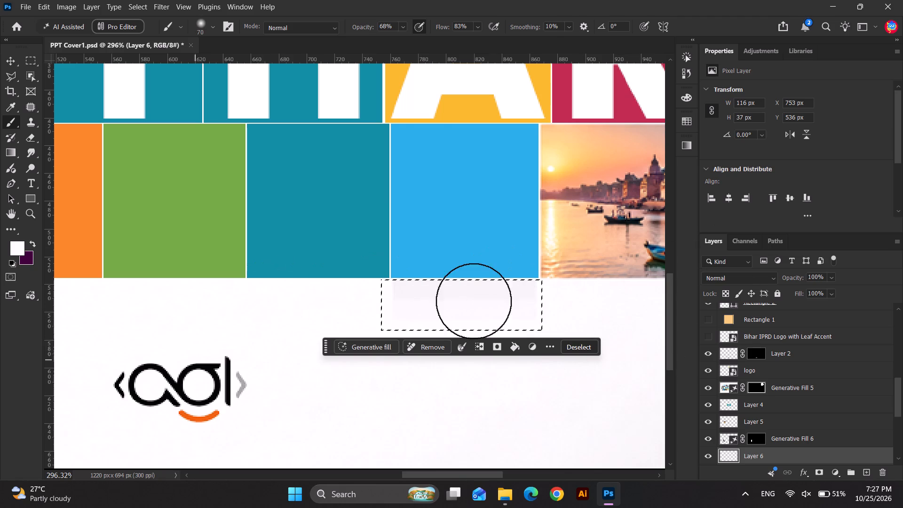
left_click_drag(474, 301, 375, 312)
left_click_drag(379, 304, 689, 281)
left_click_drag(341, 349, 591, 303)
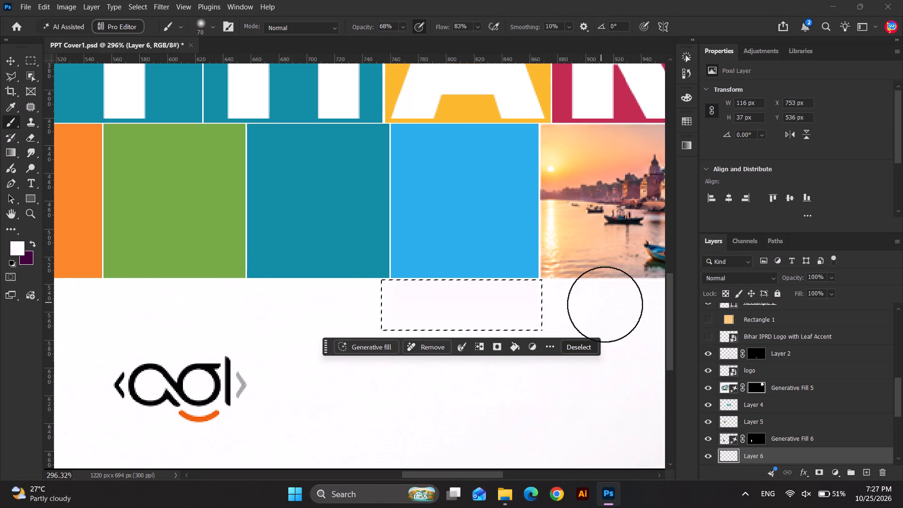
left_click_drag(539, 287, 627, 320)
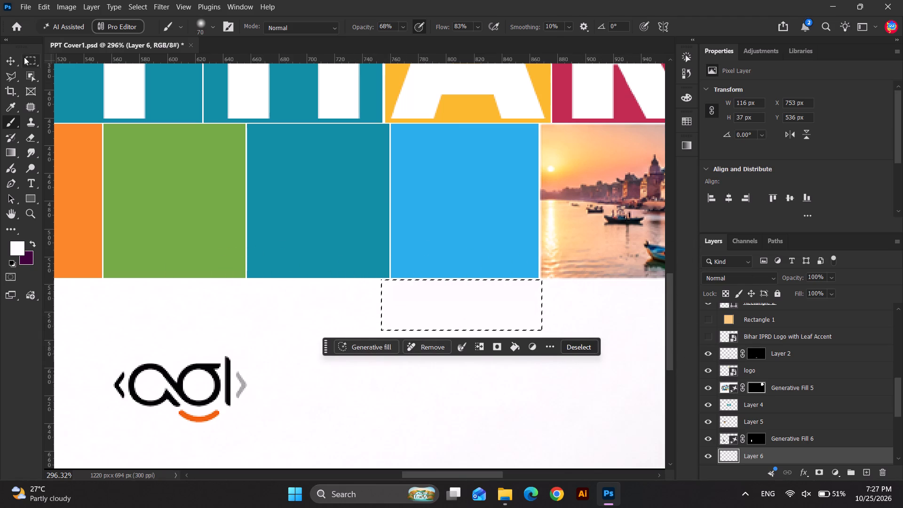
left_click(24, 56)
left_click(255, 340)
Duplicate the letter I of BIHAR onto the orange tile in the row below.
scroll(609, 400, "down", 9)
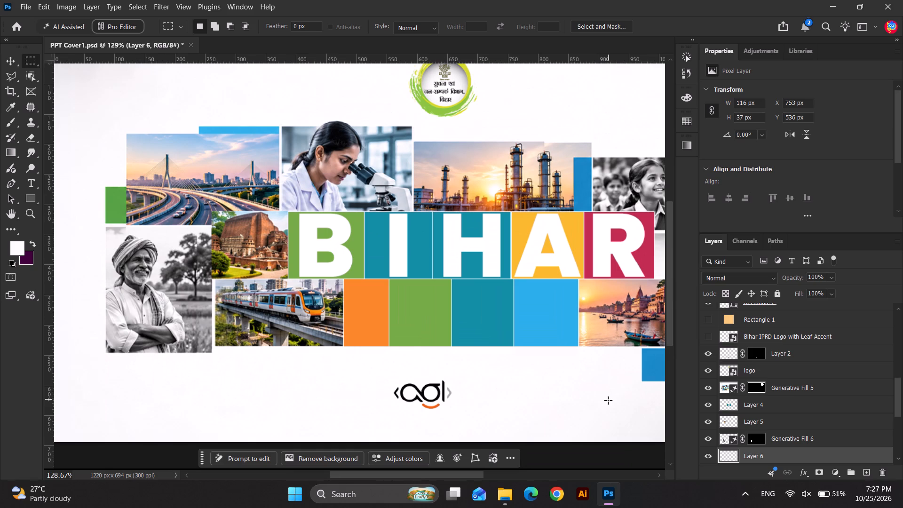
scroll(585, 321, "down", 5)
scroll(423, 429, "down", 2)
scroll(469, 353, "up", 5)
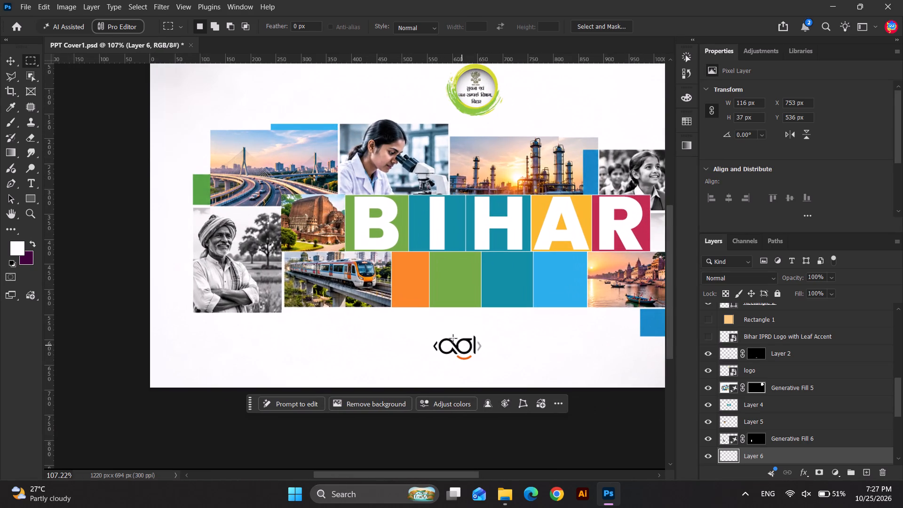
left_click(11, 61)
scroll(374, 275, "up", 4)
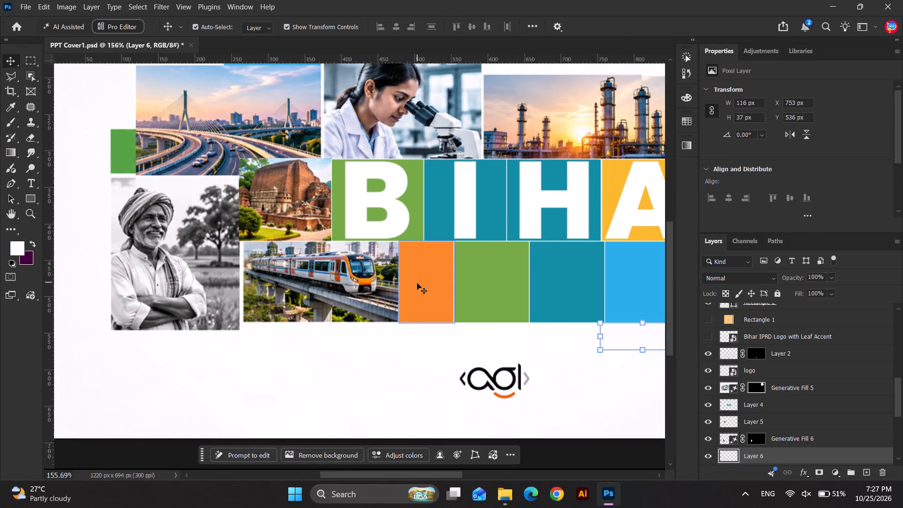
left_click(417, 283)
scroll(255, 211, "down", 7)
left_click(382, 388)
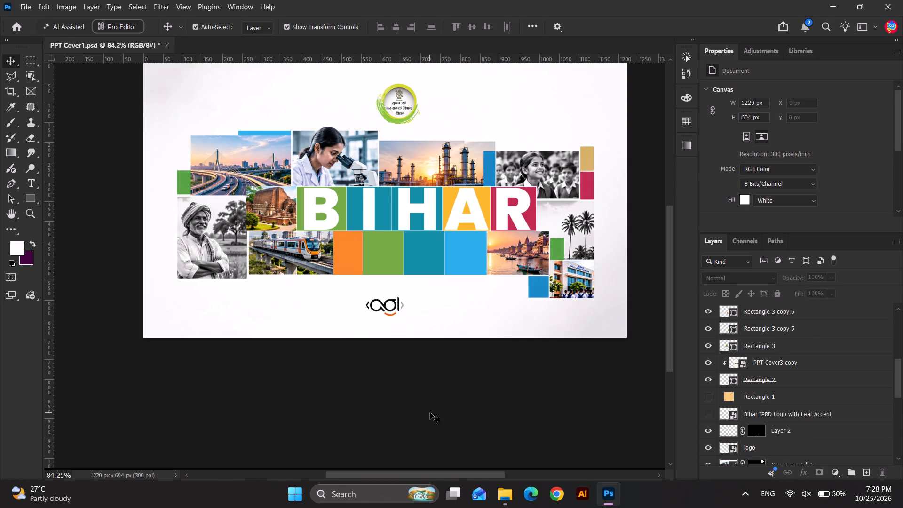
scroll(396, 266, "up", 5)
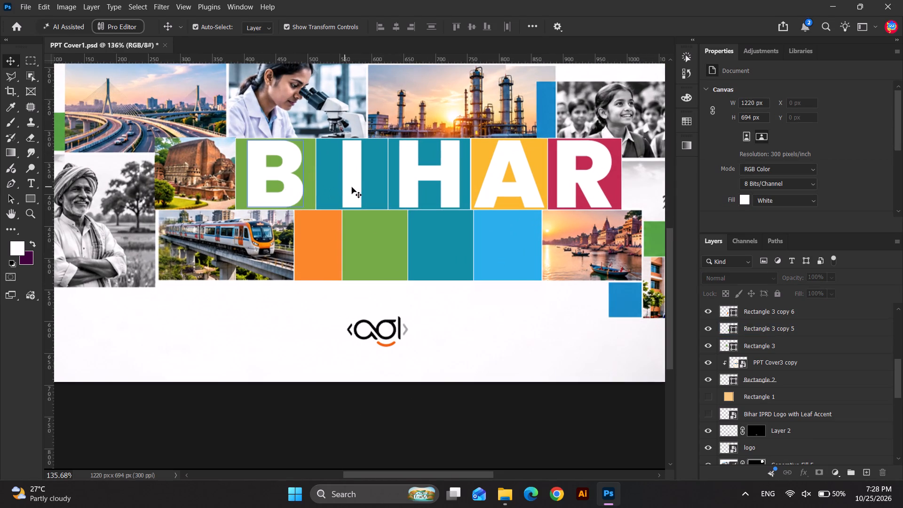
left_click(353, 187)
left_click_drag(354, 174, 325, 243, "alt")
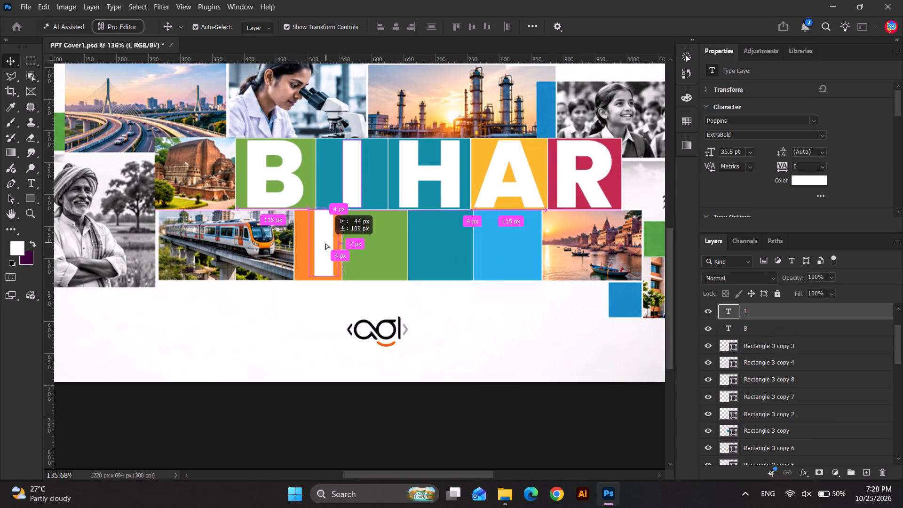
left_click_drag(325, 243, 321, 246, "alt")
key("Return")
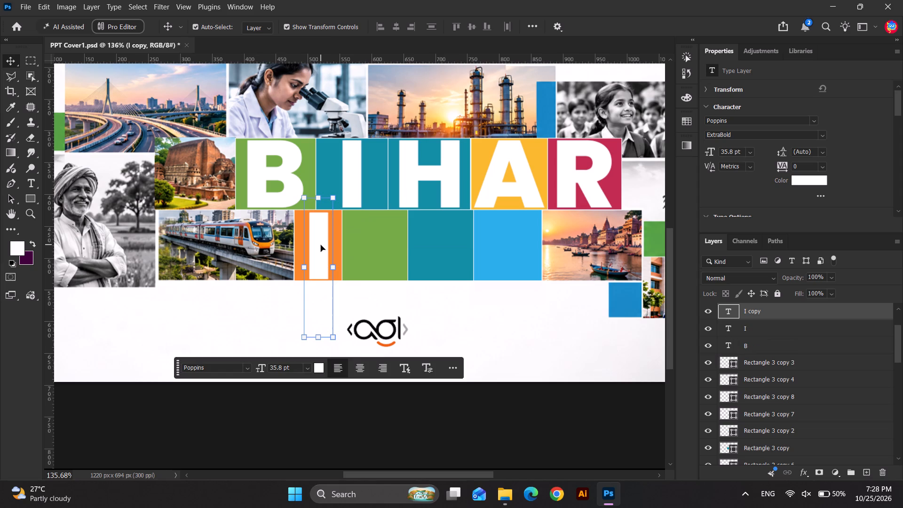
Duplicate the orange tile's I onto the adjacent green tile and change its text to P.
left_click_drag(318, 244, 378, 248, "alt+shift")
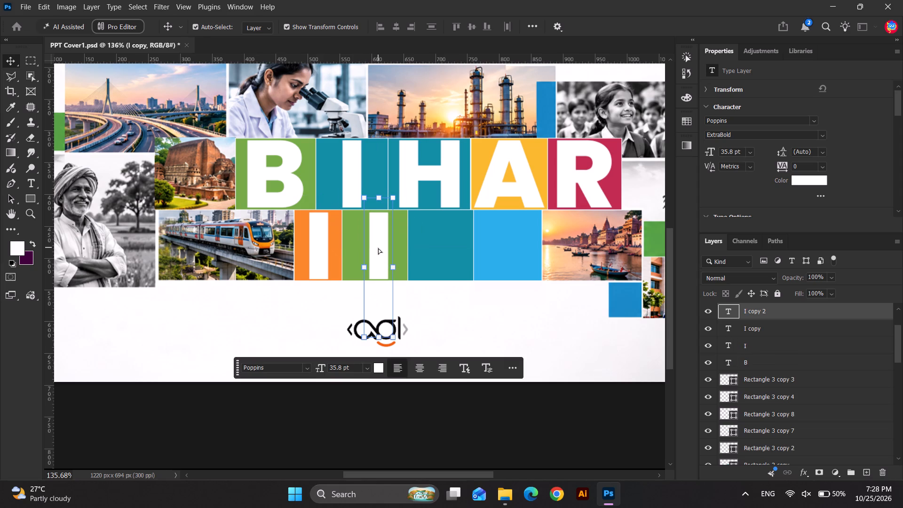
double_click(378, 248)
key("shift+p")
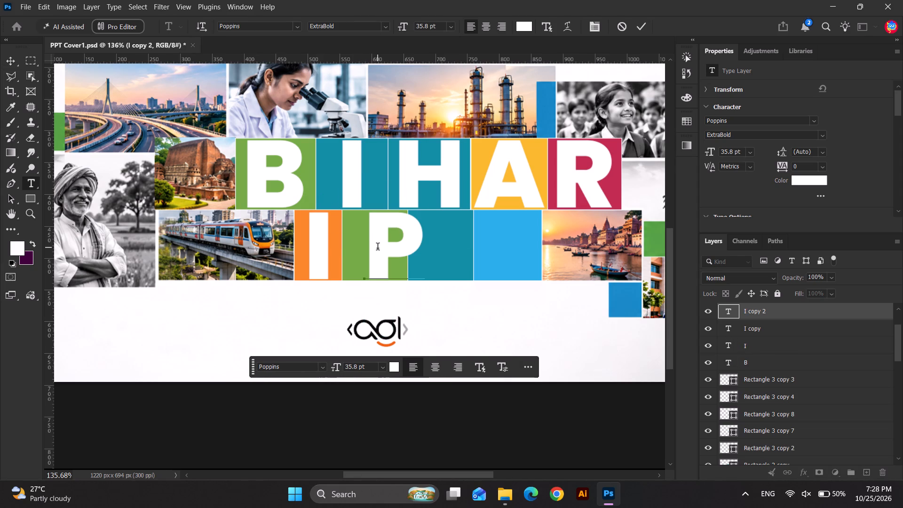
left_click(644, 25)
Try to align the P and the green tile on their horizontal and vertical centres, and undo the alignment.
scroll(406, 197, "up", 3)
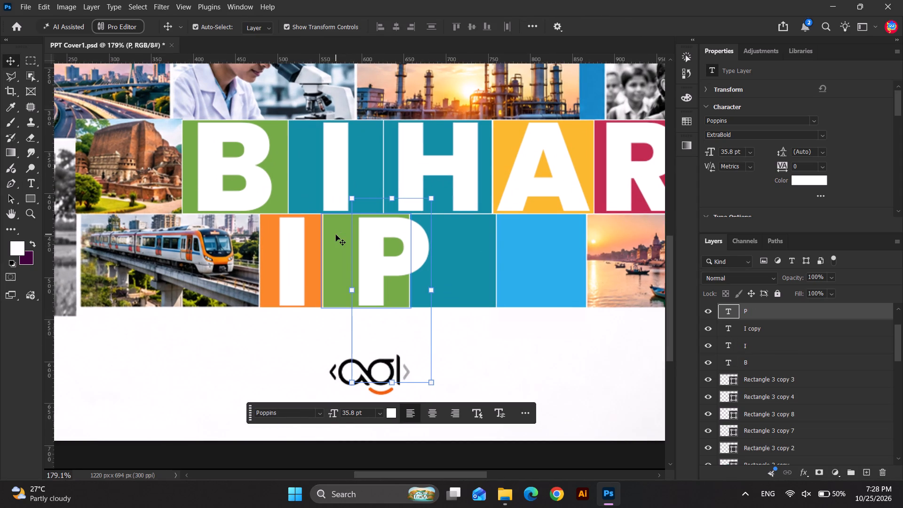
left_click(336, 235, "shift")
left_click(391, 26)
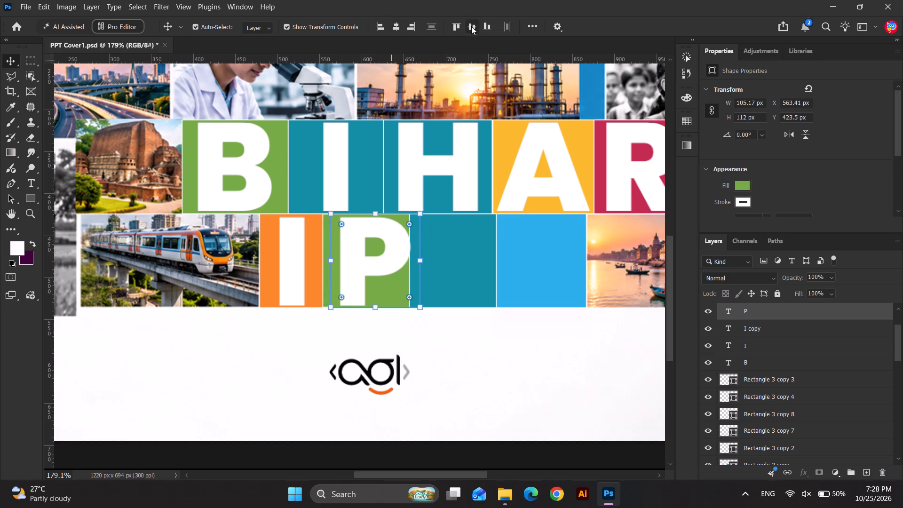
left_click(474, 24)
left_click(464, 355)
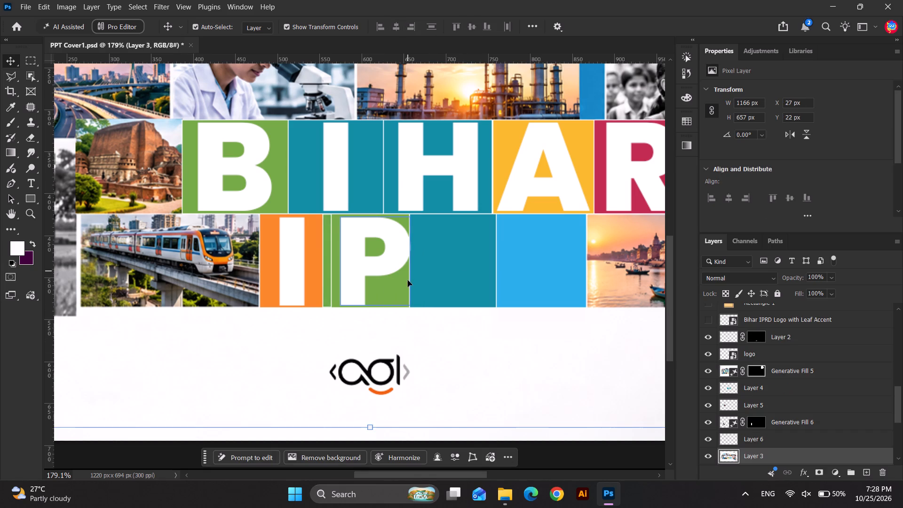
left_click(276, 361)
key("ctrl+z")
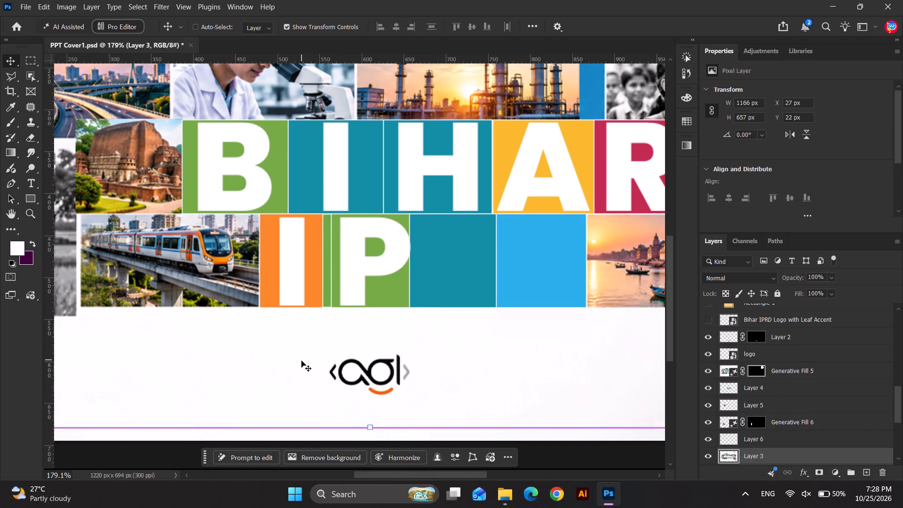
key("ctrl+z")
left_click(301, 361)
Move the P about 30 px left so it sits within the green tile.
left_click(375, 252)
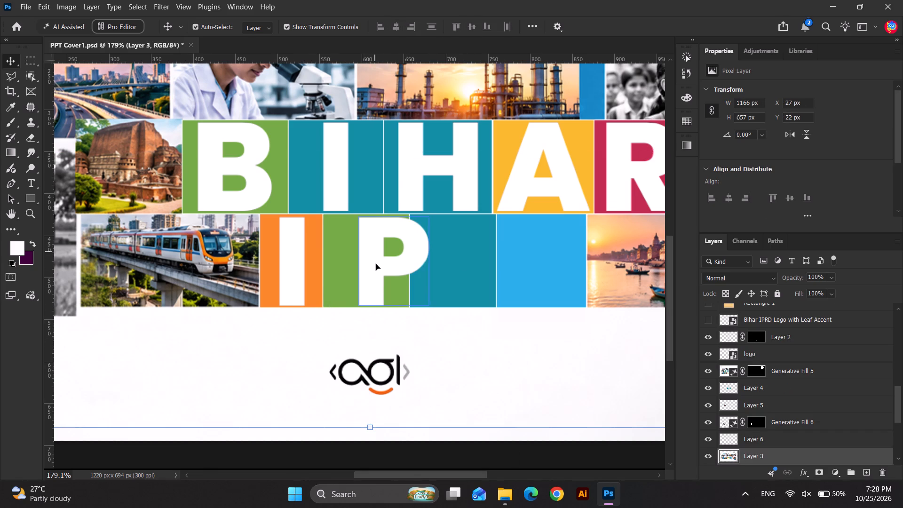
left_click(376, 265)
left_click_drag(376, 265, 347, 265)
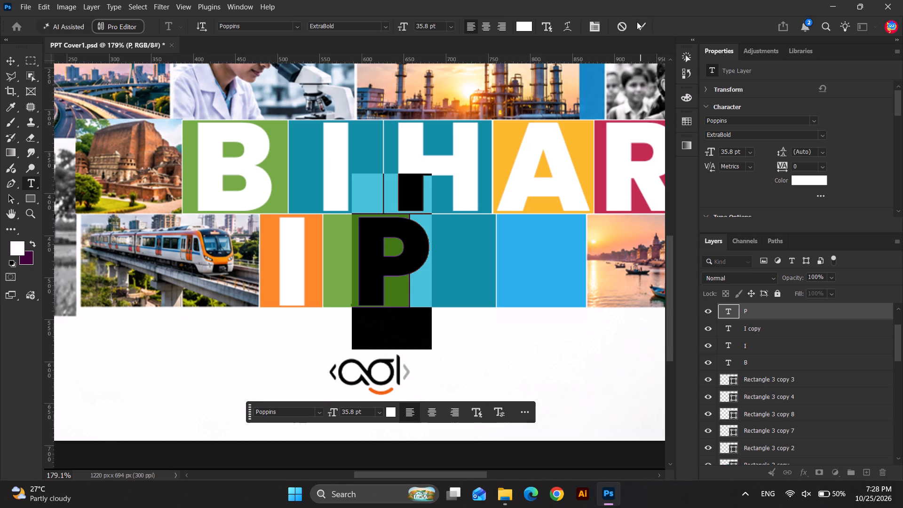
left_click(637, 22)
scroll(395, 246, "up", 3)
left_click_drag(368, 279, 335, 281)
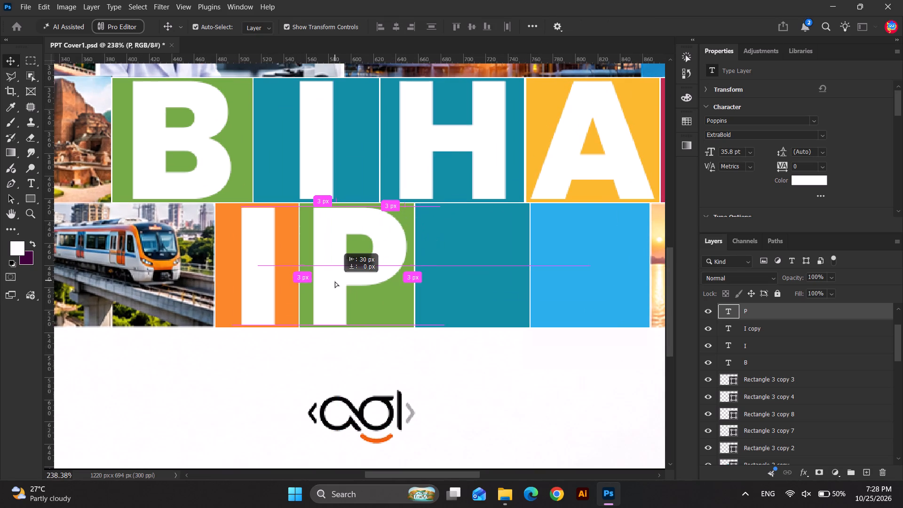
left_click_drag(335, 281, 334, 281)
Align the P and the green tile on their horizontal and vertical centres.
scroll(409, 304, "up", 10)
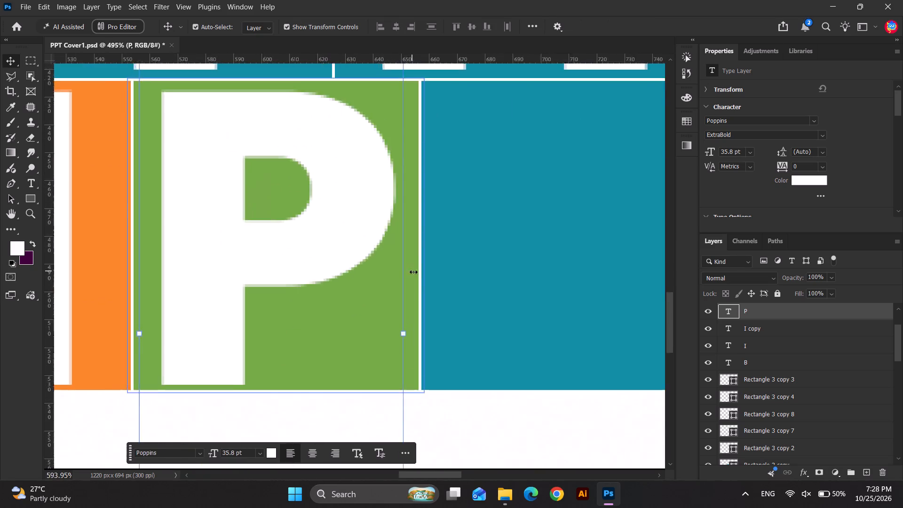
scroll(413, 272, "up", 8)
left_click(412, 270, "shift")
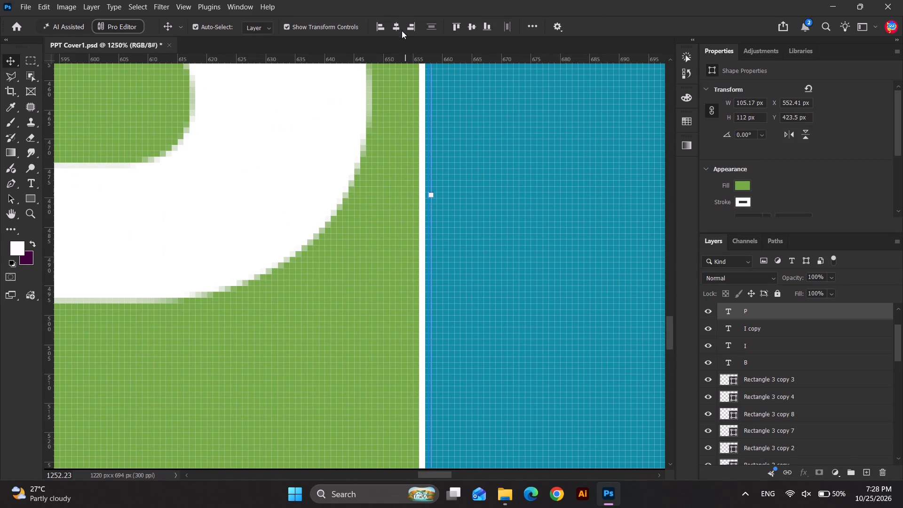
left_click(400, 28)
scroll(362, 139, "down", 17)
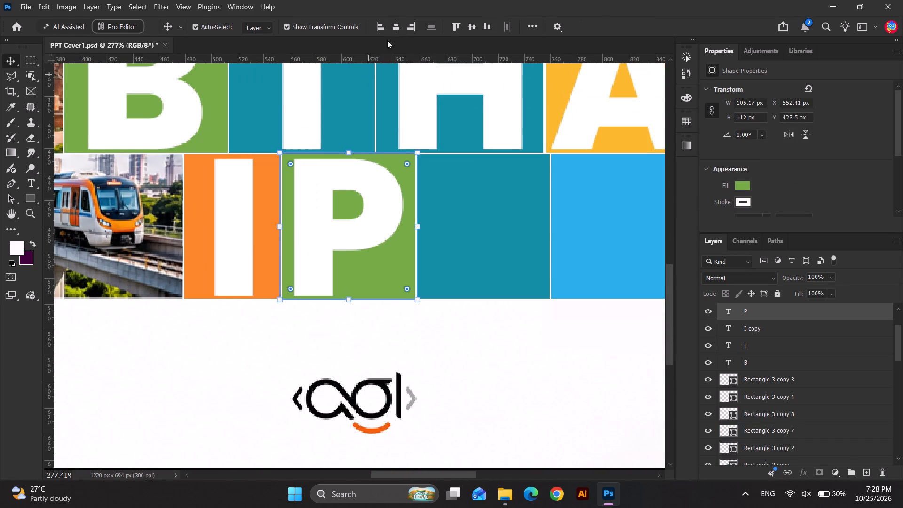
left_click(473, 23)
left_click(514, 374)
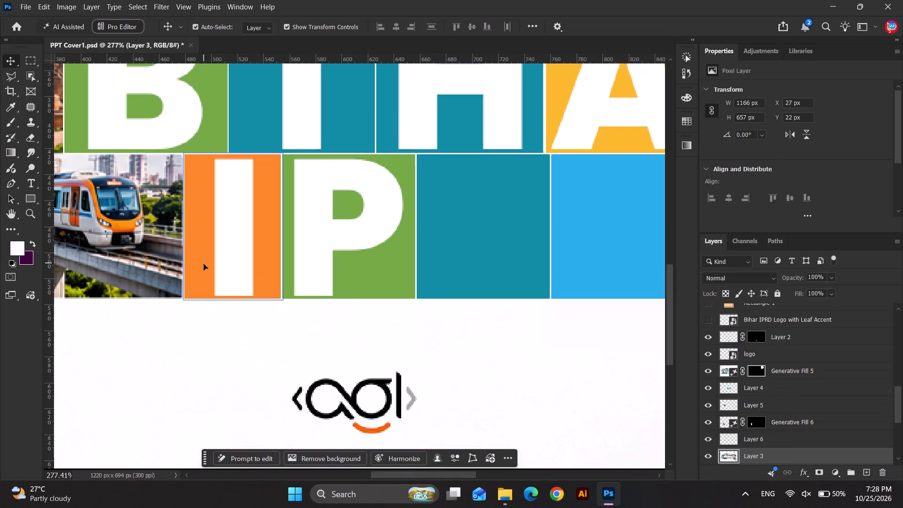
Align the lower-row I and its orange tile on their horizontal and vertical centres.
left_click(240, 262)
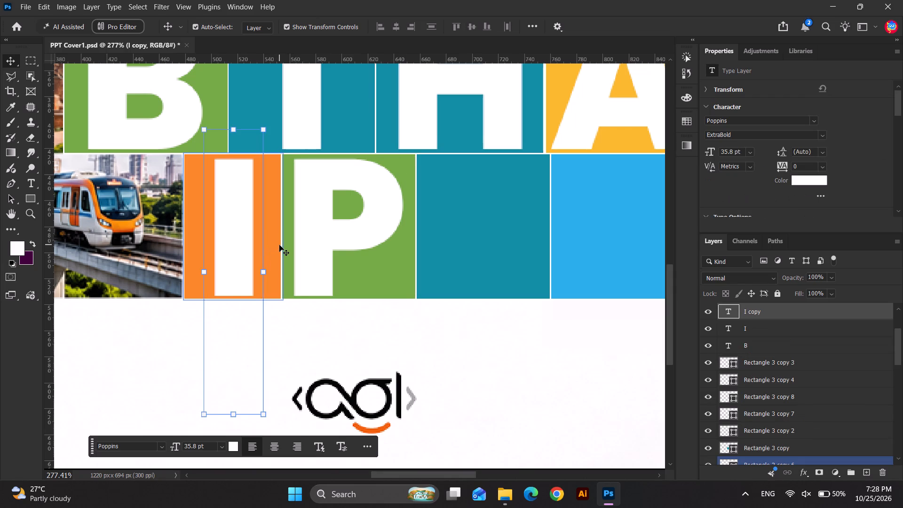
left_click(279, 245, "shift")
left_click(398, 25)
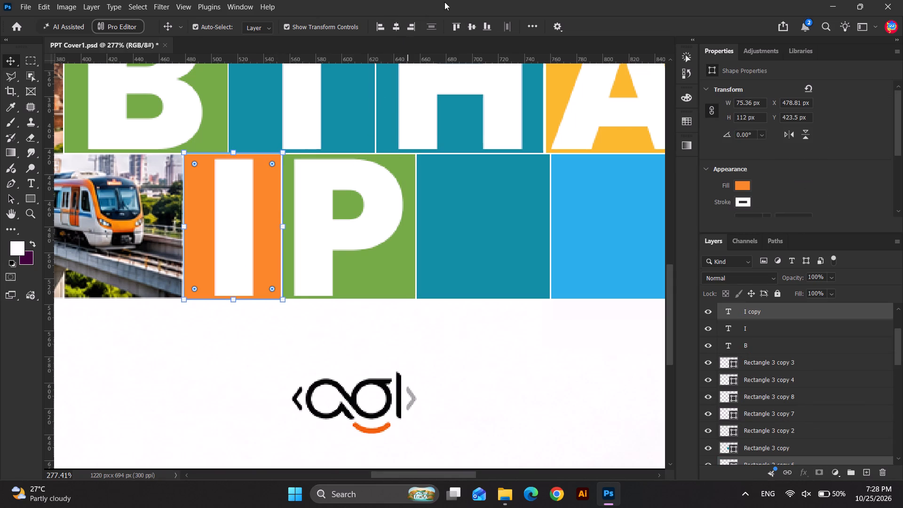
left_click(474, 29)
left_click(494, 328)
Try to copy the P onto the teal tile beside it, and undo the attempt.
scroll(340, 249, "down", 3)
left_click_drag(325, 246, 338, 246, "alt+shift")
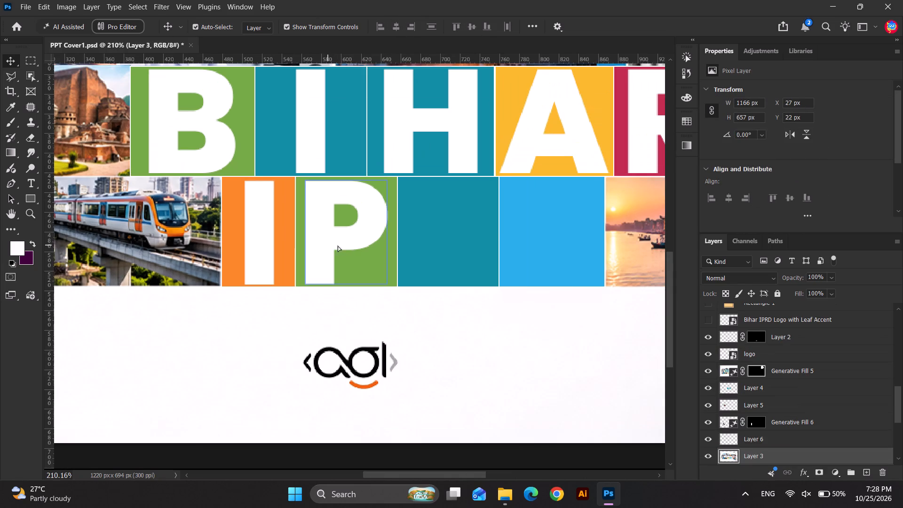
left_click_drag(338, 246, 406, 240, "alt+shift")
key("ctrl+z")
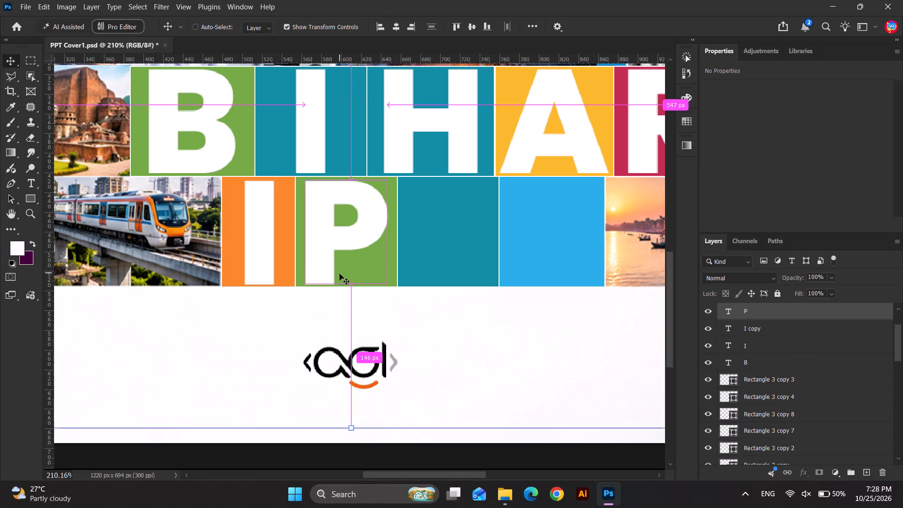
Save the document.
key("ctrl+s")
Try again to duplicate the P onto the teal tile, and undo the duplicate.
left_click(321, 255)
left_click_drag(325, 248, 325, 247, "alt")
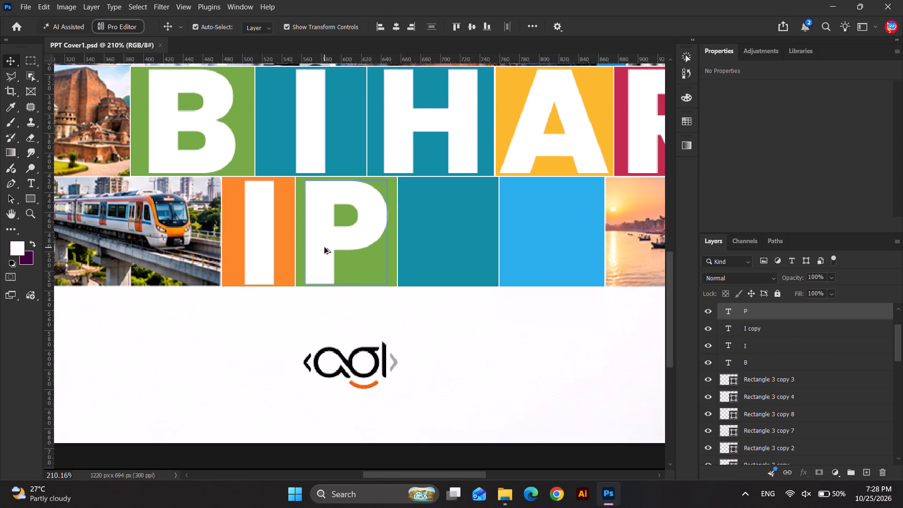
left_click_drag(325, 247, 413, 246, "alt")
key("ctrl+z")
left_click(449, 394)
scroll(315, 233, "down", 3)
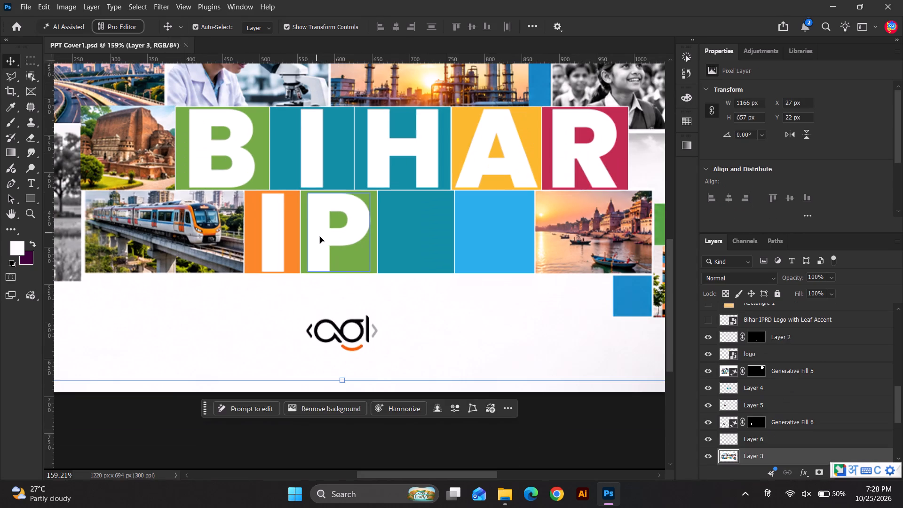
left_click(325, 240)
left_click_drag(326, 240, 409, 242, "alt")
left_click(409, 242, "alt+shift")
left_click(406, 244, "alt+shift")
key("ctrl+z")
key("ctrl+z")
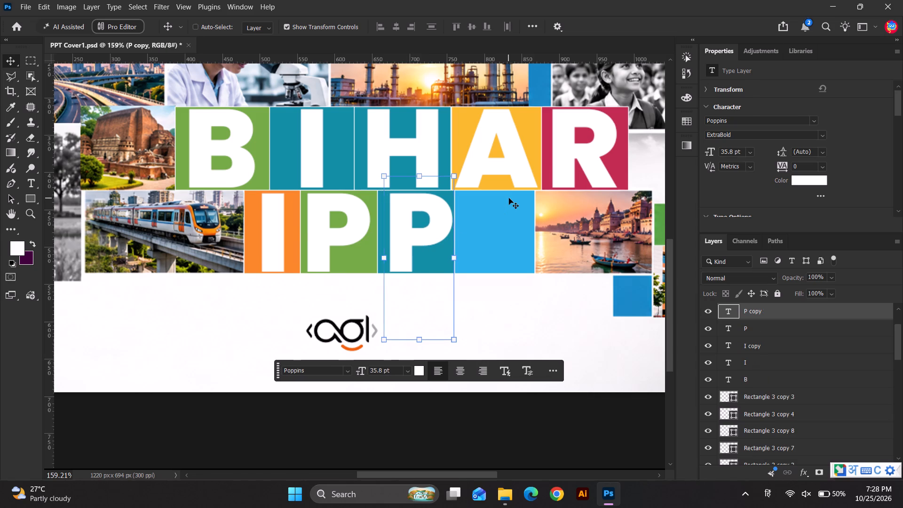
Duplicate the letter R of BIHAR onto the teal tile beside the P.
left_click(546, 159)
left_click_drag(560, 147, 544, 213, "alt")
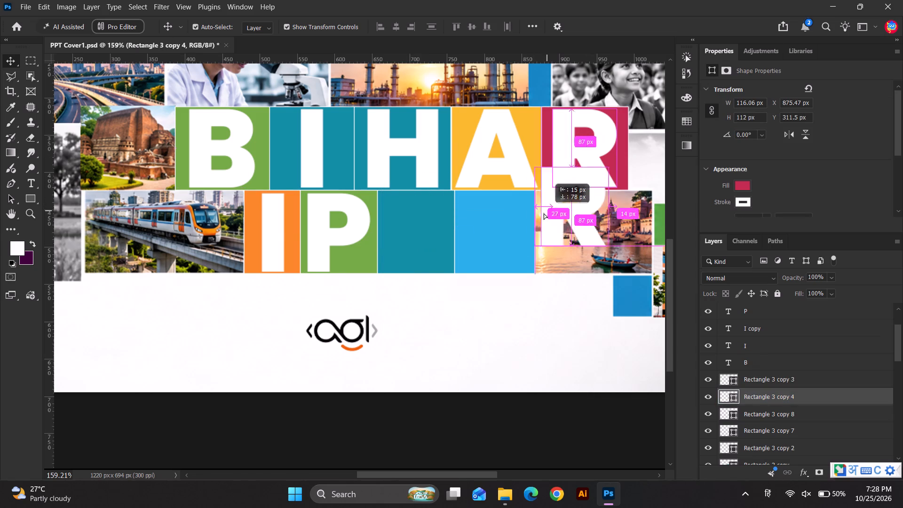
left_click_drag(544, 213, 396, 230, "alt")
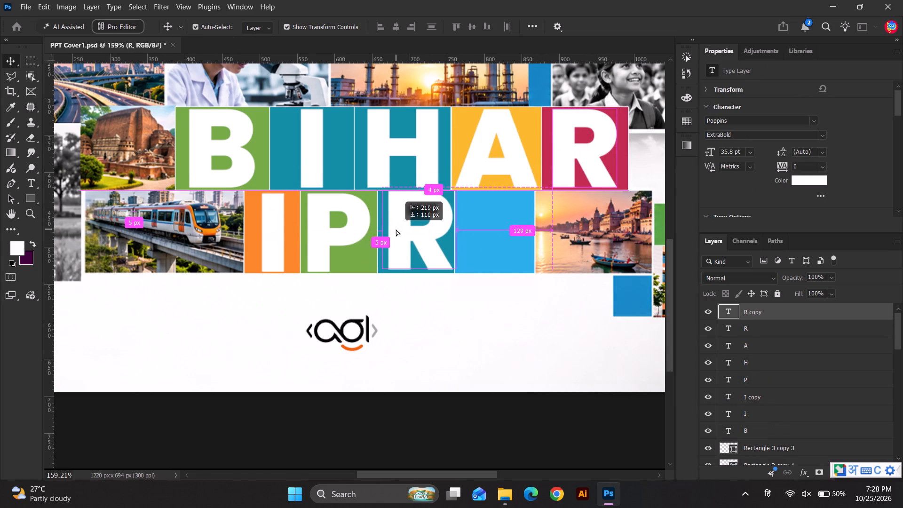
left_click_drag(396, 230, 396, 230, "alt")
scroll(444, 211, "up", 7)
scroll(321, 226, "up", 7)
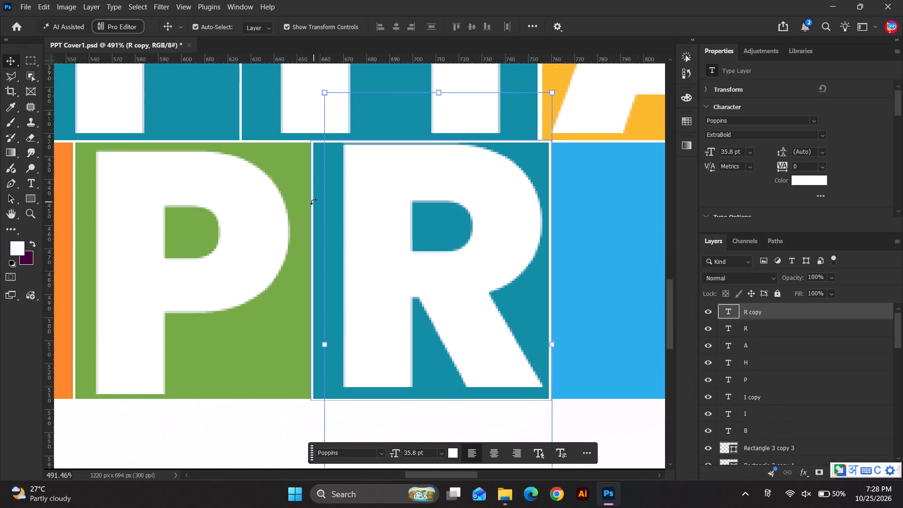
Centre the copied R horizontally and vertically within the teal tile beside the P.
scroll(313, 201, "up", 10)
left_click(322, 178, "shift")
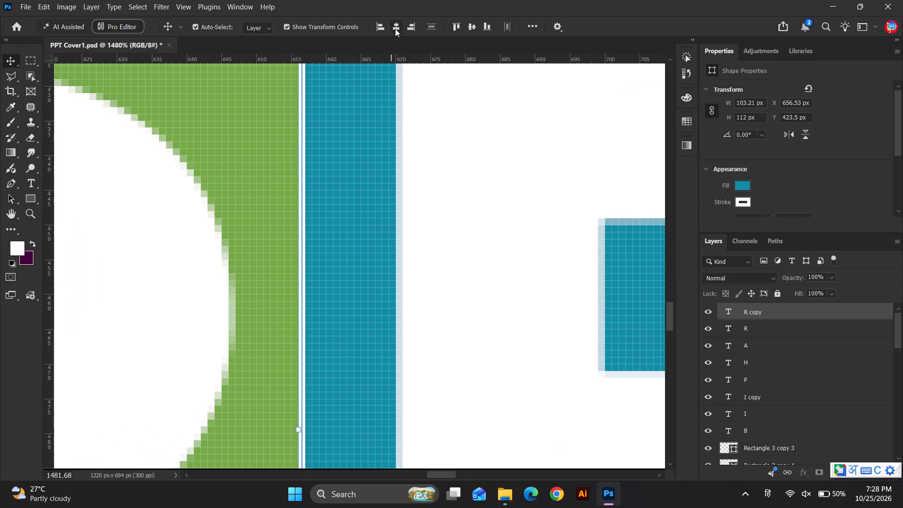
left_click(395, 28)
left_click(466, 28)
scroll(343, 201, "down", 6)
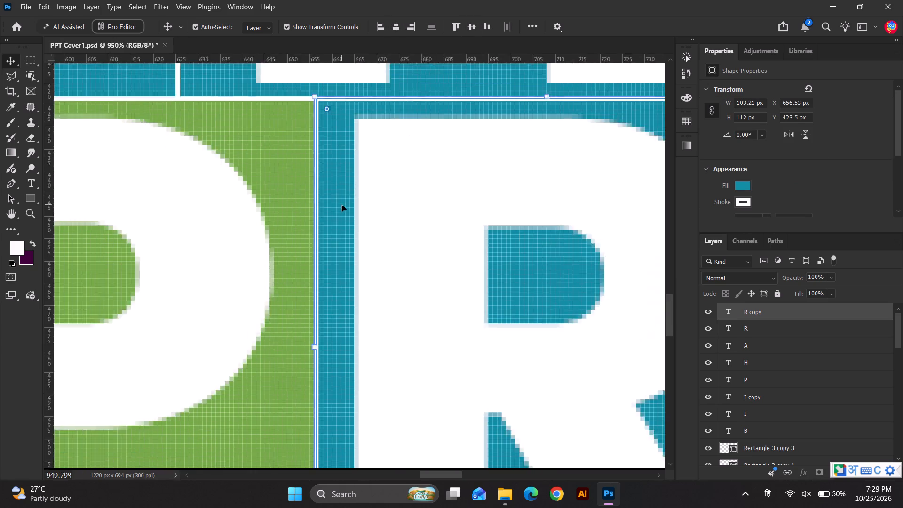
scroll(342, 205, "down", 10)
Duplicate the R from the teal tile onto the light blue tile beside it, and delete the surplus extra copy.
left_click(444, 413)
left_click(434, 307)
scroll(409, 296, "down", 5)
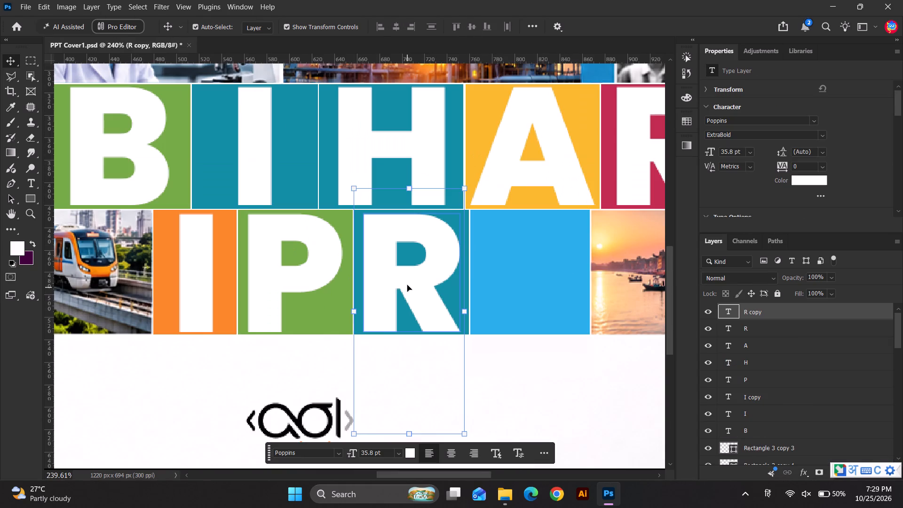
left_click_drag(407, 282, 517, 283, "alt")
left_click_drag(519, 283, 535, 281, "alt+shift")
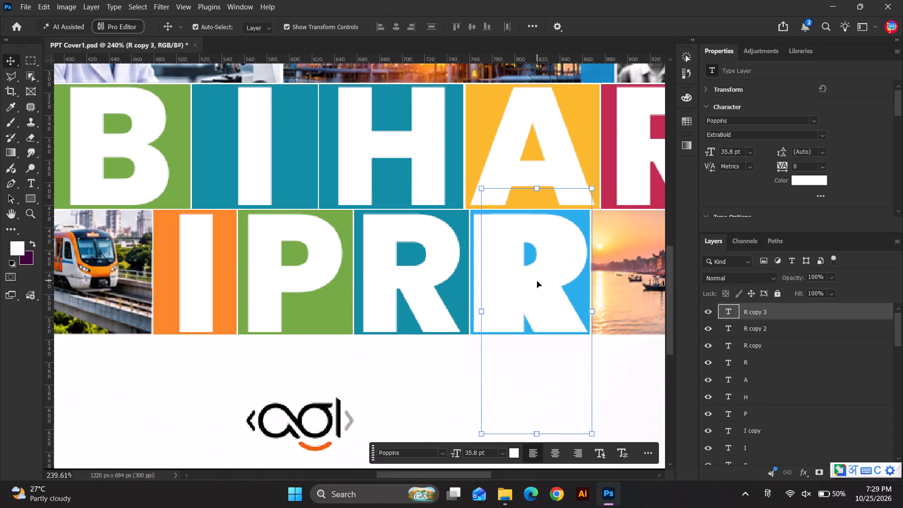
key("Delete")
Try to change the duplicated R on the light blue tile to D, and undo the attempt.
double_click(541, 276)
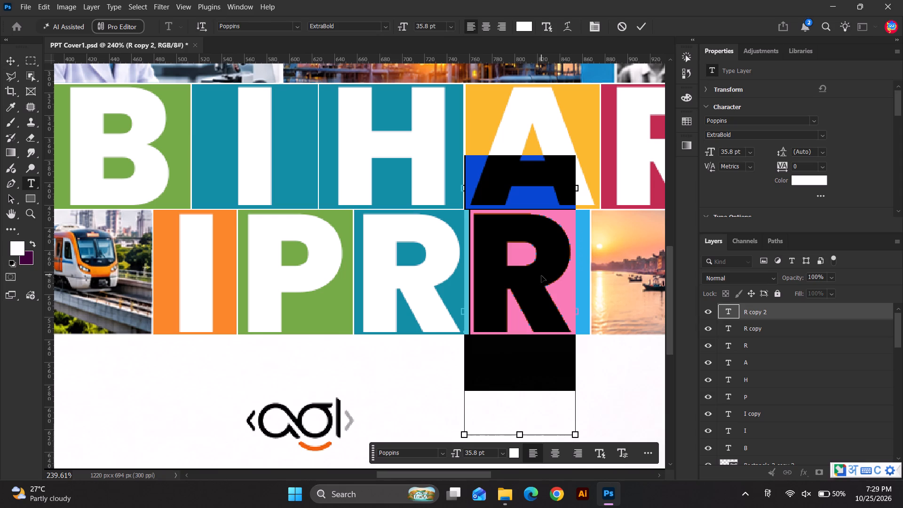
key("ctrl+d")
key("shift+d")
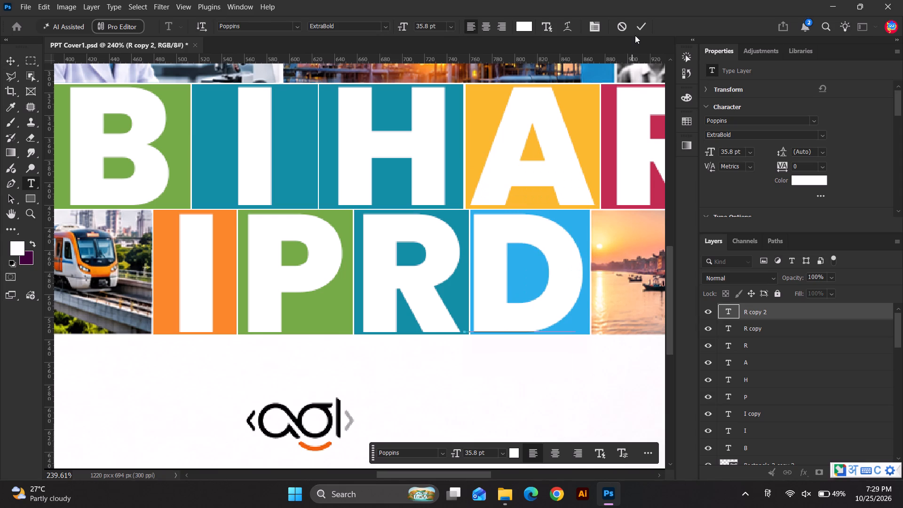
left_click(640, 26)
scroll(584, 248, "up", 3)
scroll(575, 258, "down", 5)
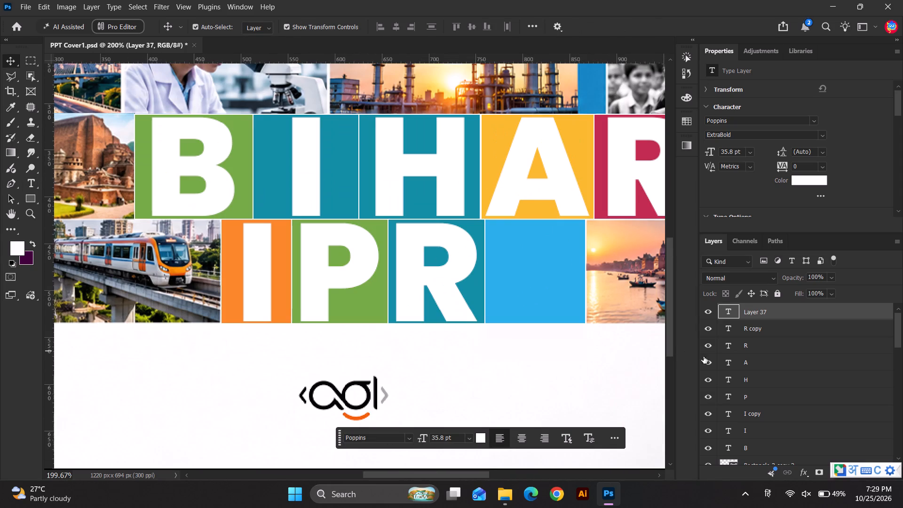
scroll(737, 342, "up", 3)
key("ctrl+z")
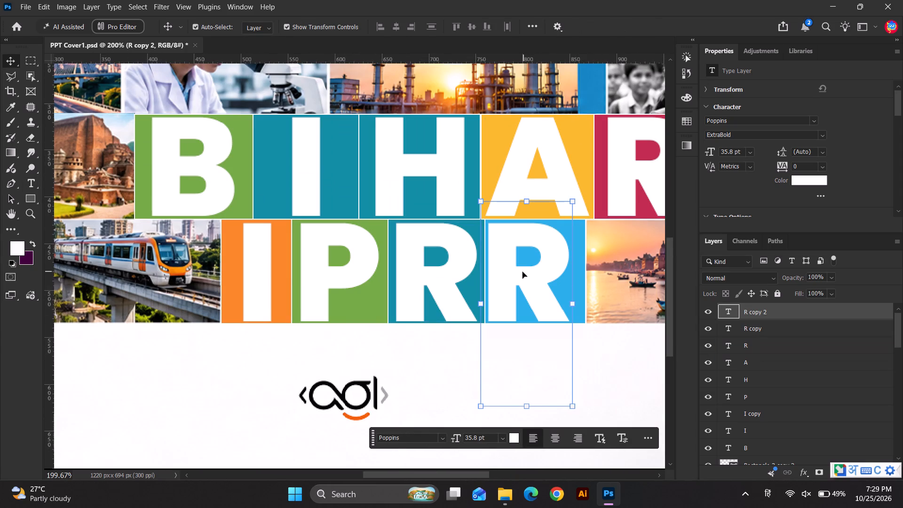
Switch the keyboard input language to English and change the duplicated R on the light blue tile to D.
double_click(523, 272)
key("shift+d")
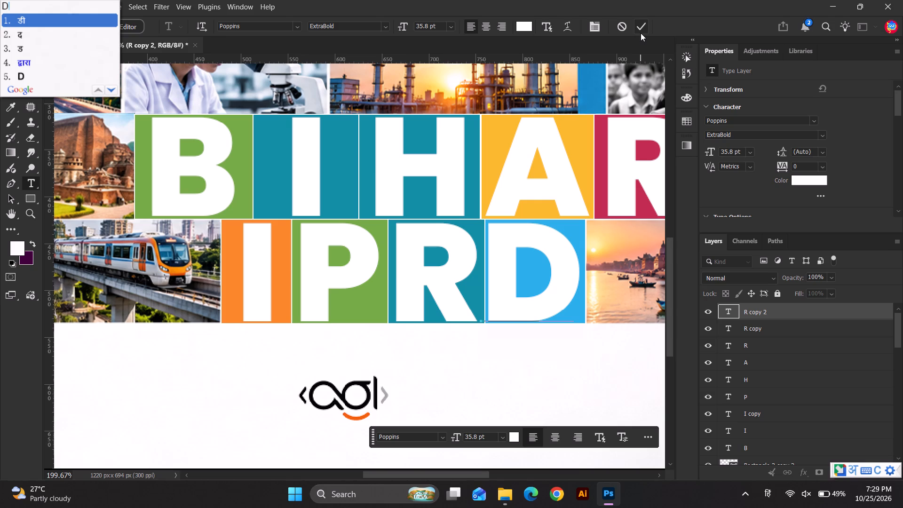
key("super+space")
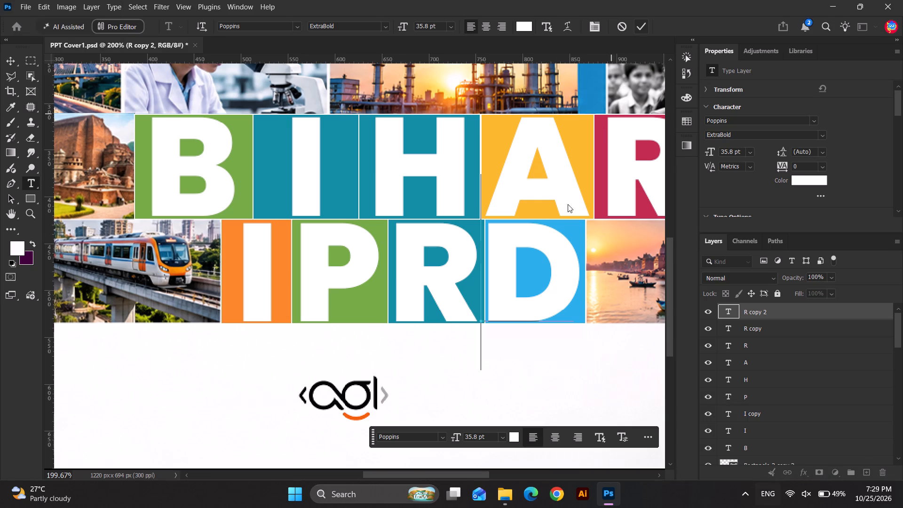
left_click(554, 260)
double_click(554, 260)
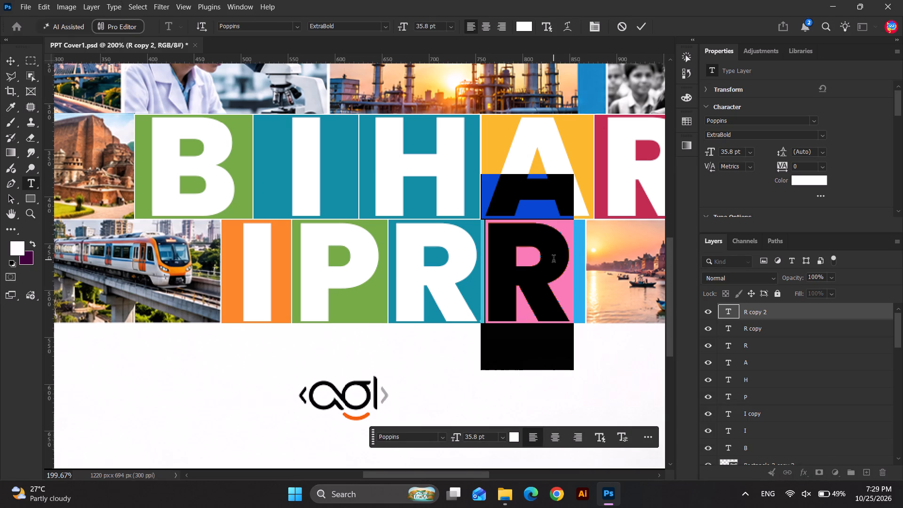
key("shift+d")
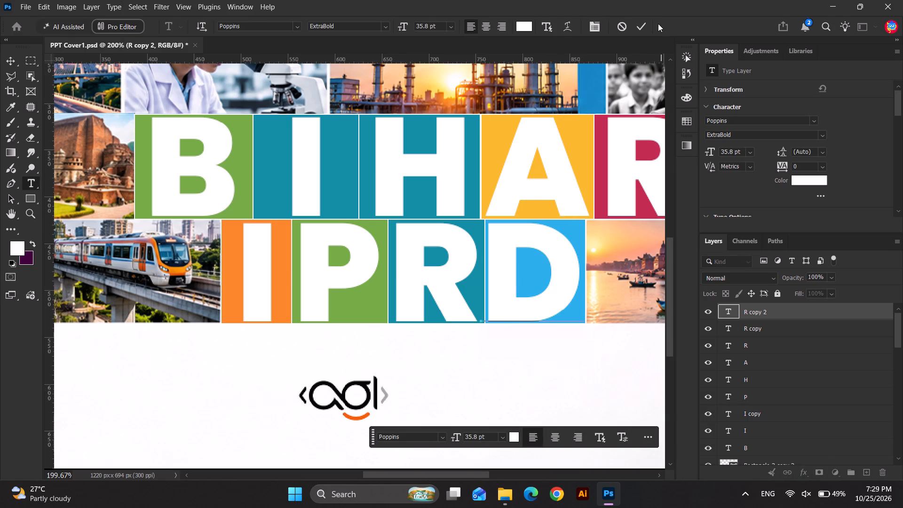
left_click(646, 21)
Centre the letter D horizontally and vertically within the light blue tile.
scroll(576, 231, "up", 12)
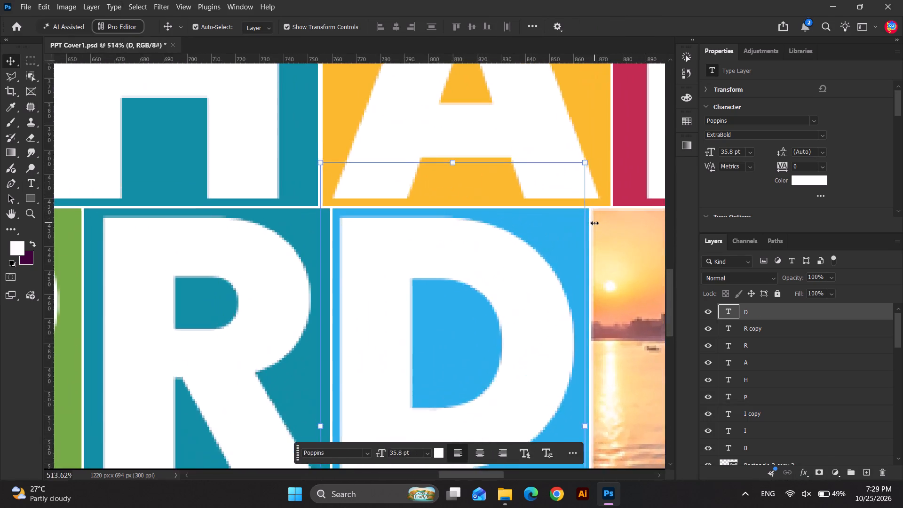
scroll(594, 223, "up", 15)
left_click(582, 193, "shift")
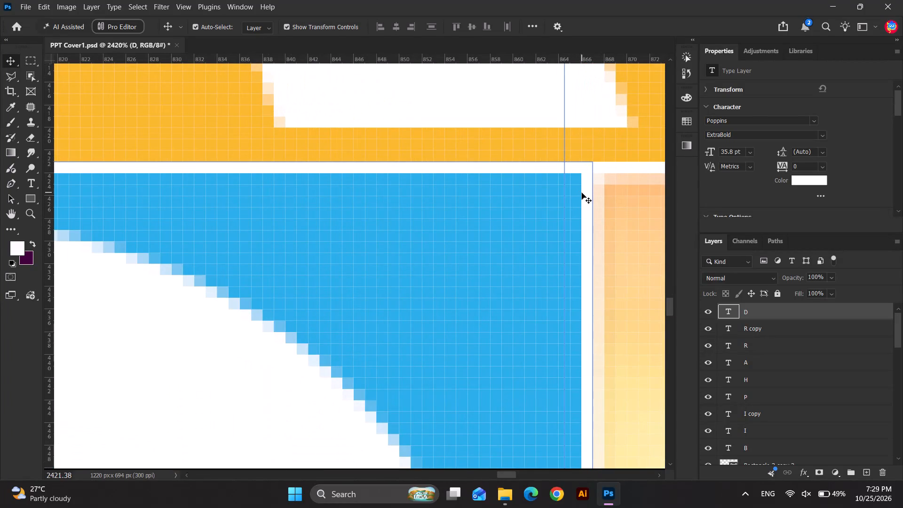
left_click(397, 26)
left_click(473, 24)
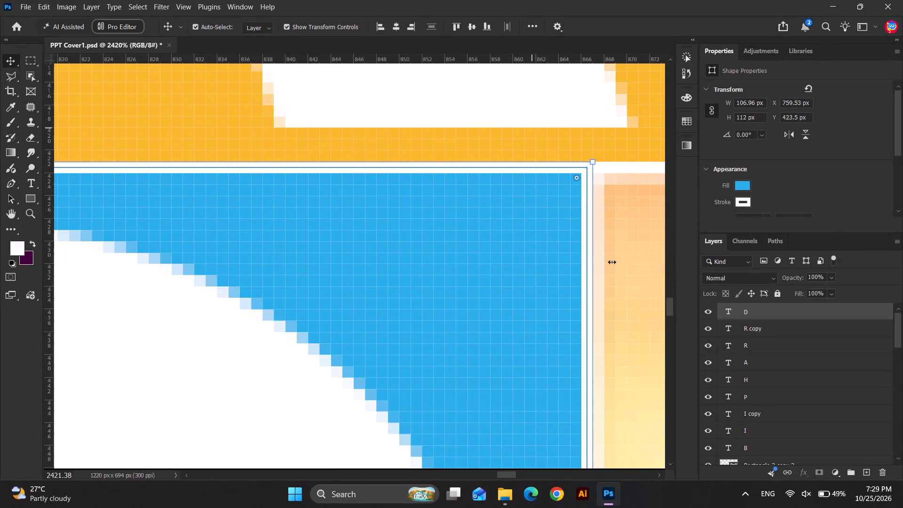
scroll(636, 308, "down", 20)
scroll(636, 308, "down", 17)
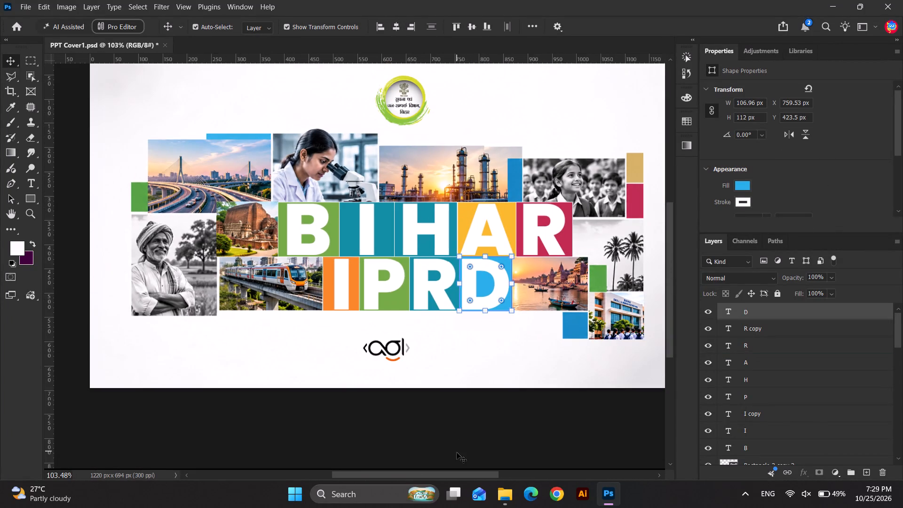
left_click(457, 452)
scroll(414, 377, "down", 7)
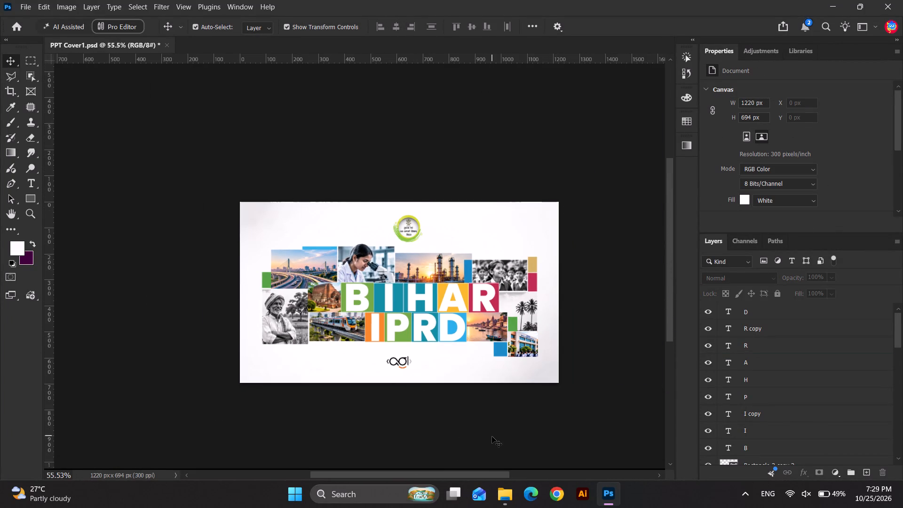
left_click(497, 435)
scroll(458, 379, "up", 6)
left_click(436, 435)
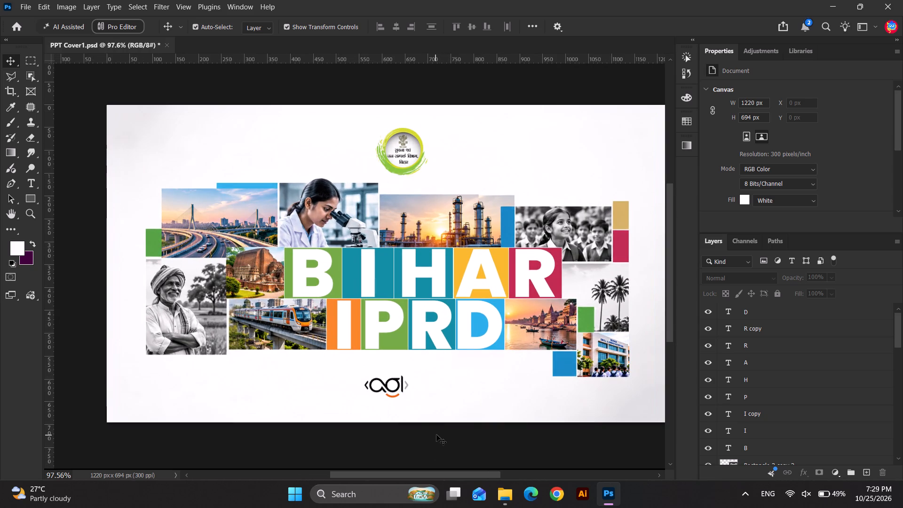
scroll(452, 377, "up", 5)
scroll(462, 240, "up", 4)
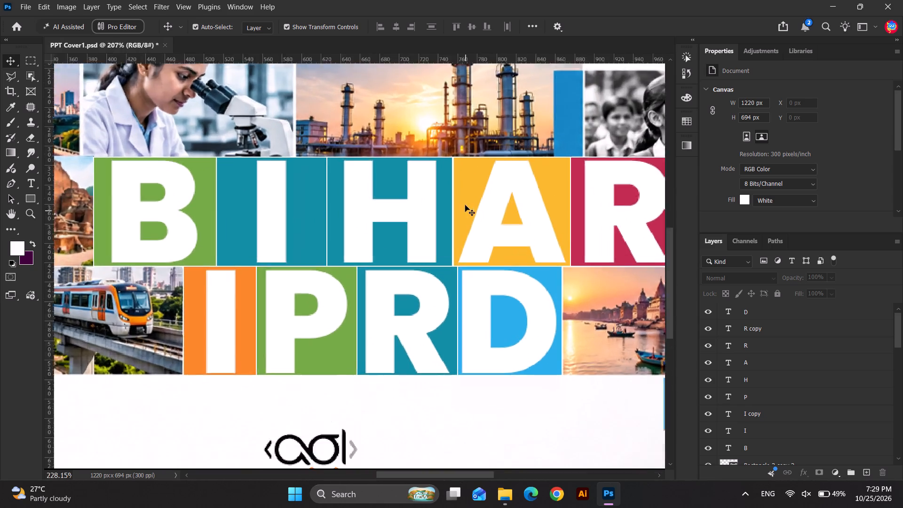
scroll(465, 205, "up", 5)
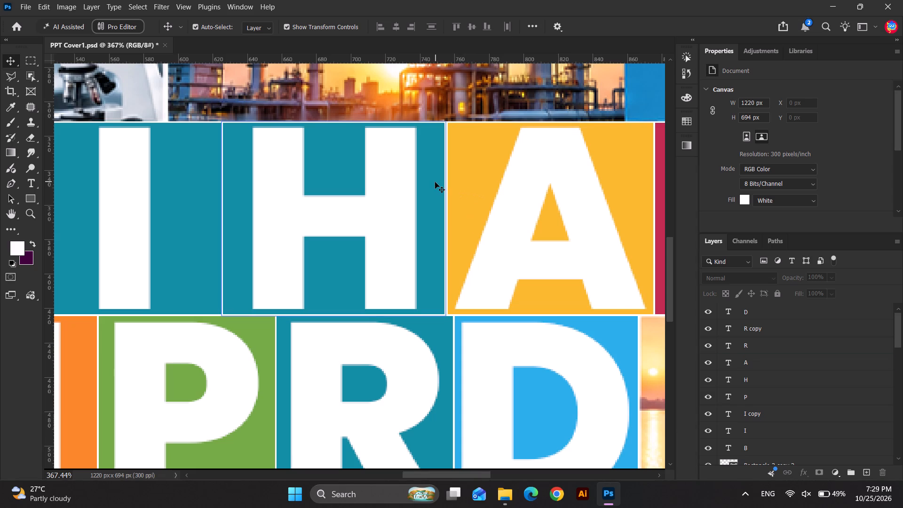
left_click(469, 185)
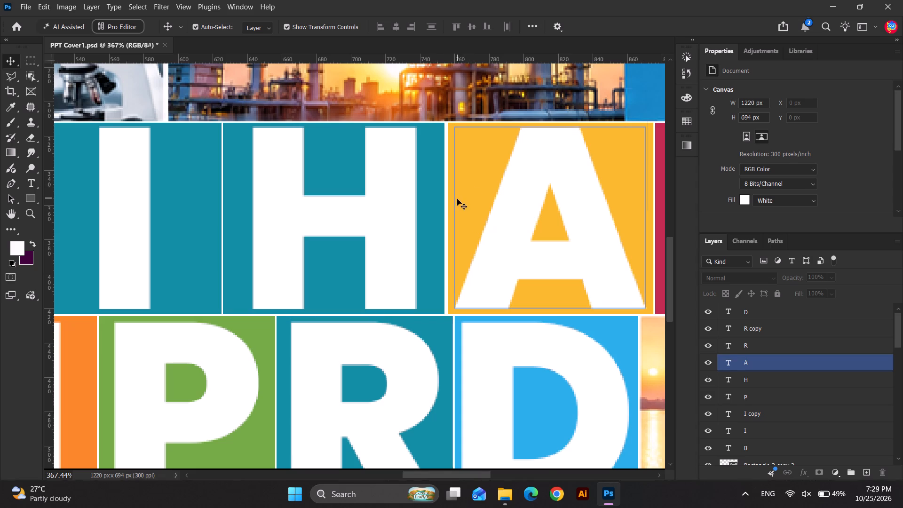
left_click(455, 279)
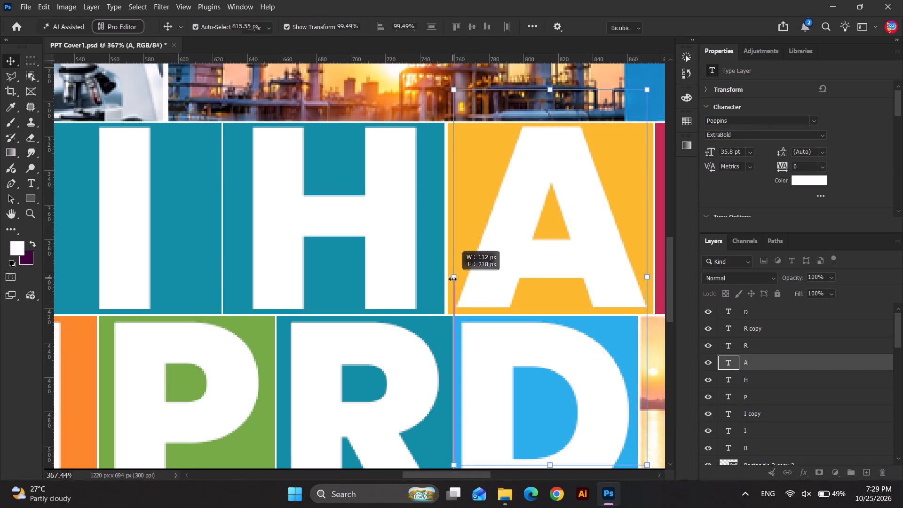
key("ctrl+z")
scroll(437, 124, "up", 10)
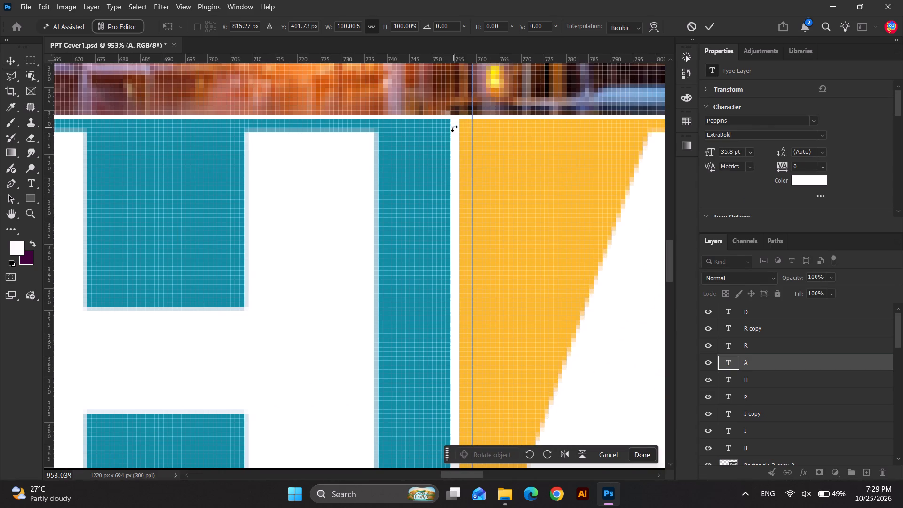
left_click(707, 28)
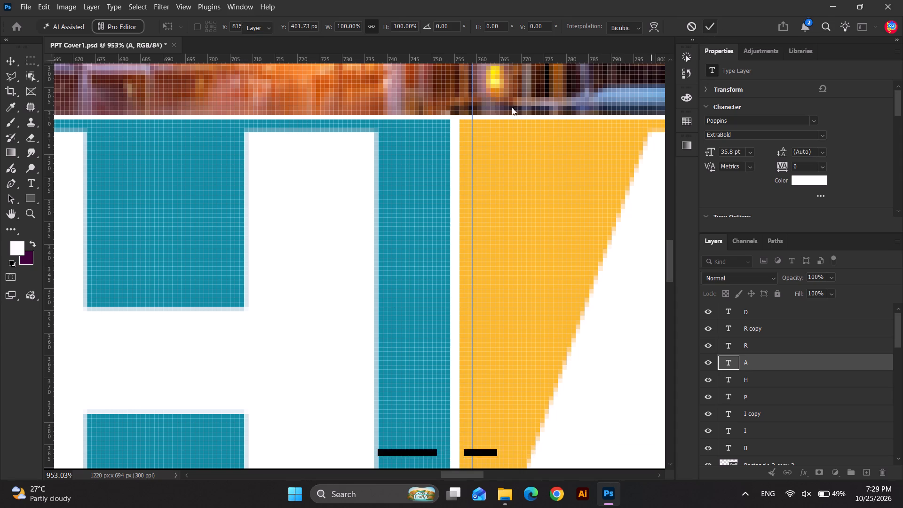
Widen the yellow tile behind the A toward the teal H tile, to a width of about 122 px.
scroll(457, 119, "up", 8)
left_click(469, 134)
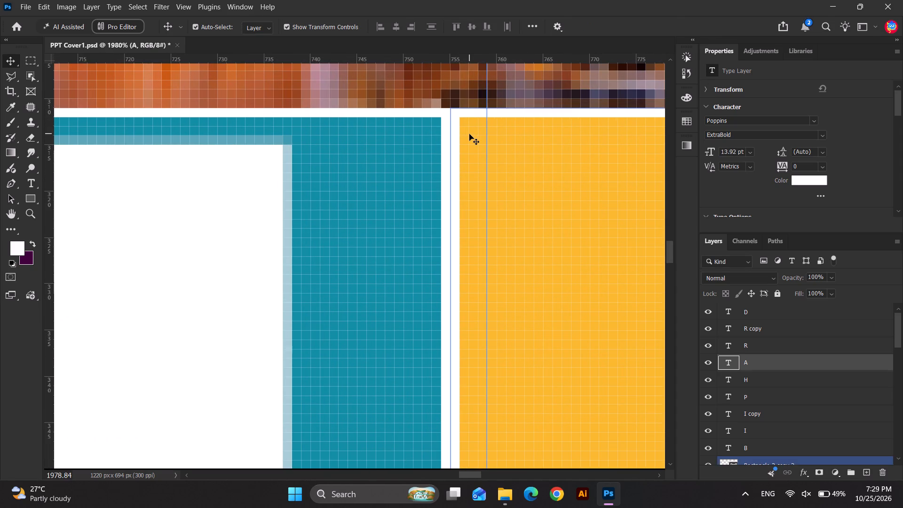
scroll(469, 134, "down", 16)
left_click_drag(451, 395, 447, 395)
scroll(440, 283, "down", 11)
key("Return")
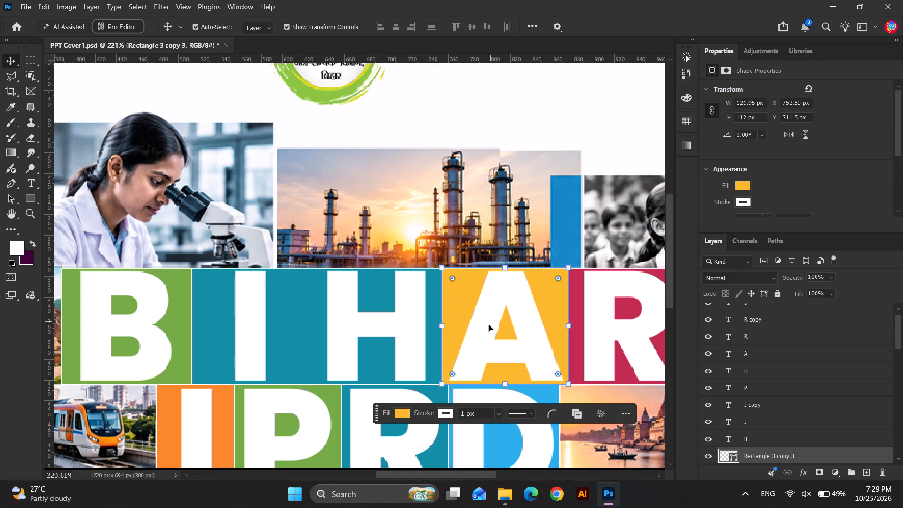
Centre the letter A horizontally within the widened yellow tile.
left_click(489, 325)
scroll(571, 278, "up", 18)
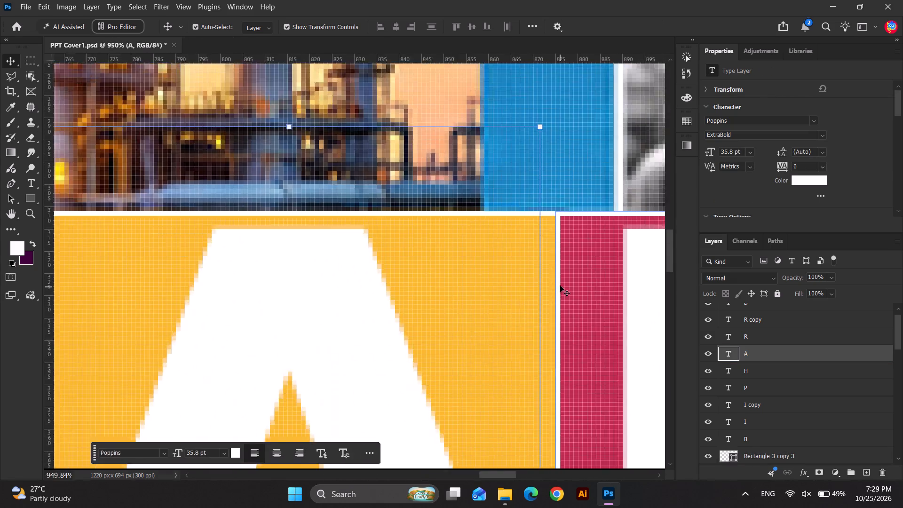
scroll(560, 286, "up", 3)
left_click(546, 266, "shift")
left_click(392, 23)
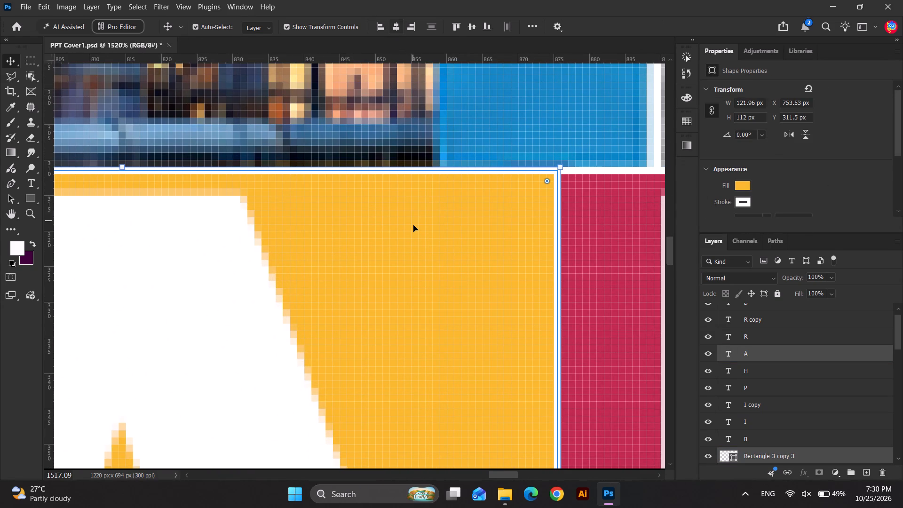
scroll(413, 225, "down", 20)
scroll(413, 225, "down", 11)
left_click(438, 439)
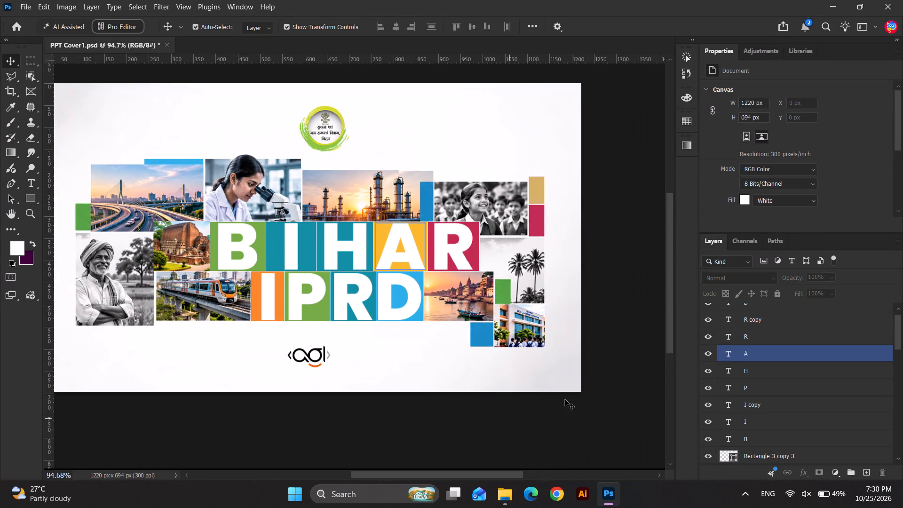
Save the document.
scroll(566, 398, "down", 4)
key("ctrl+s")
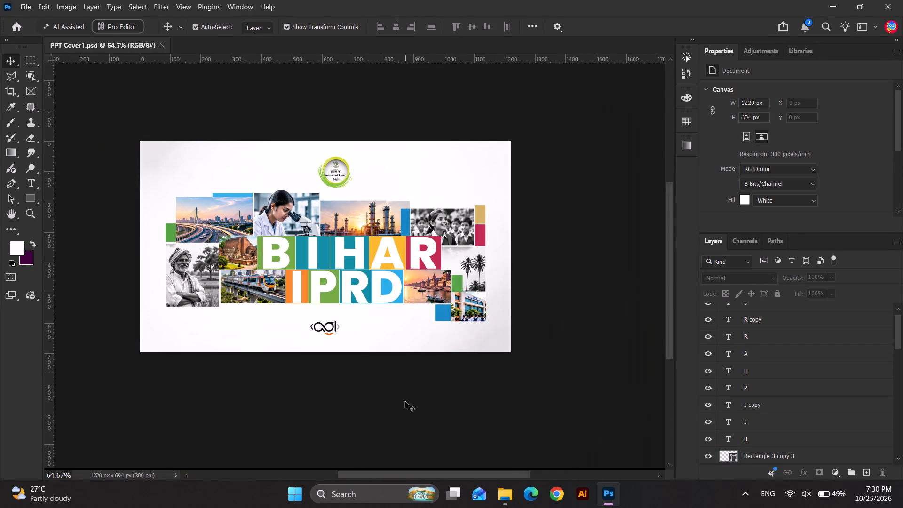
left_click(405, 401)
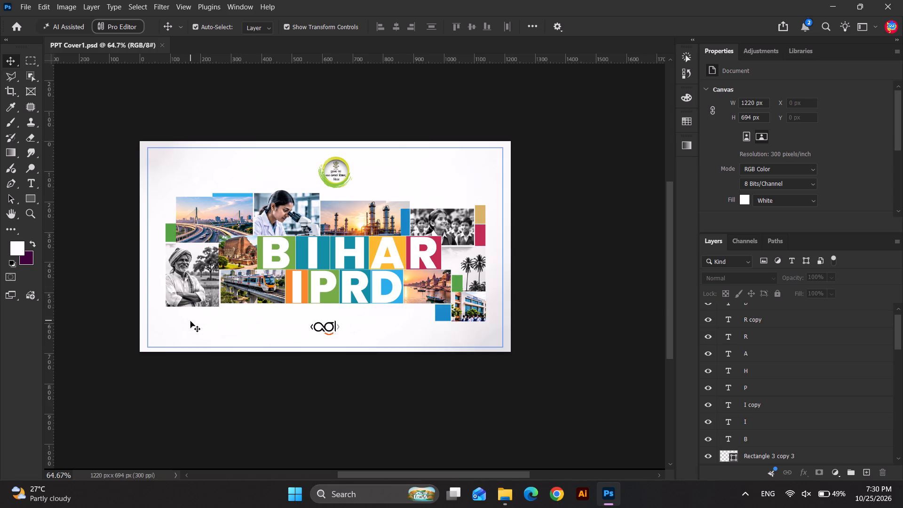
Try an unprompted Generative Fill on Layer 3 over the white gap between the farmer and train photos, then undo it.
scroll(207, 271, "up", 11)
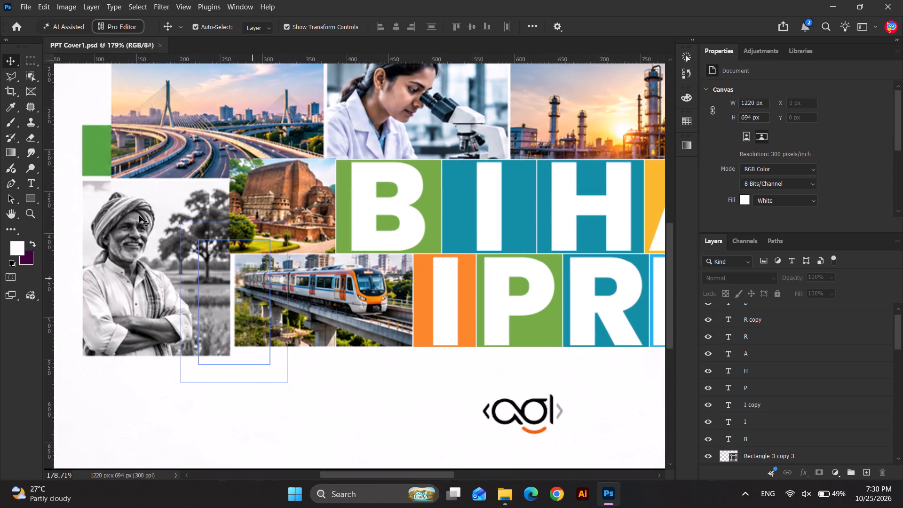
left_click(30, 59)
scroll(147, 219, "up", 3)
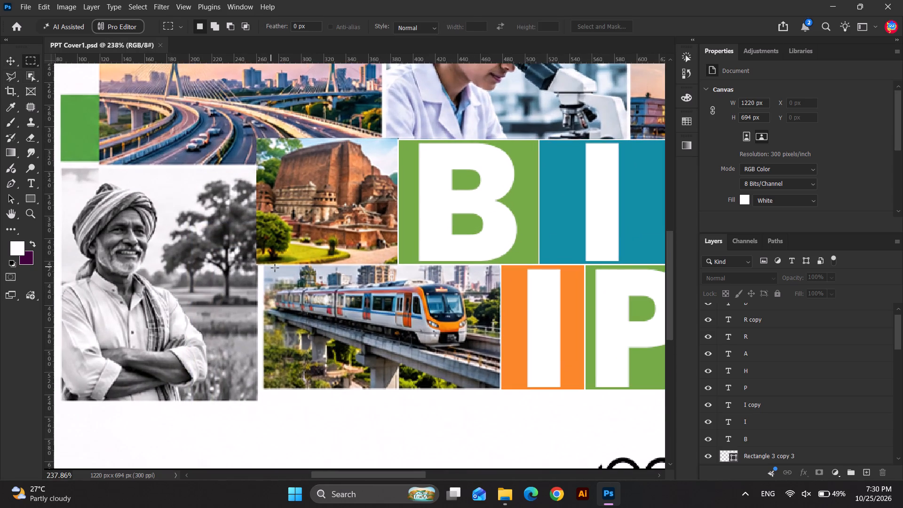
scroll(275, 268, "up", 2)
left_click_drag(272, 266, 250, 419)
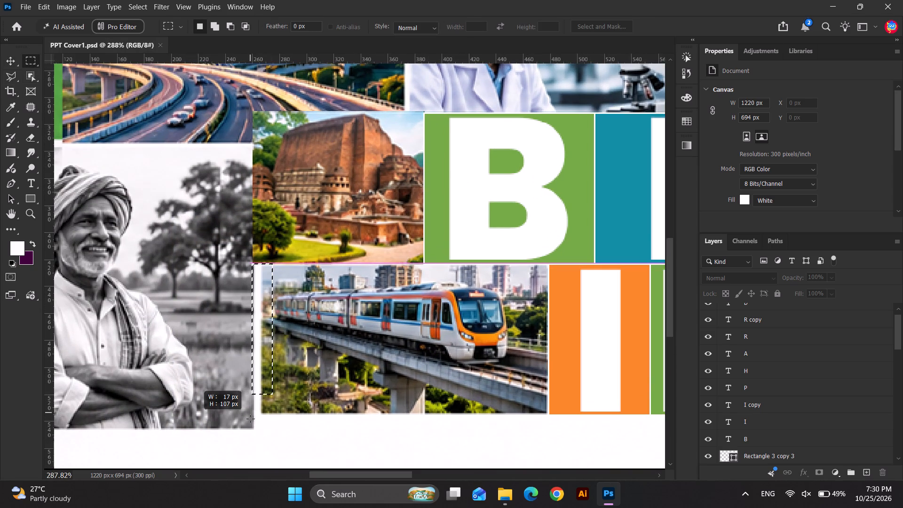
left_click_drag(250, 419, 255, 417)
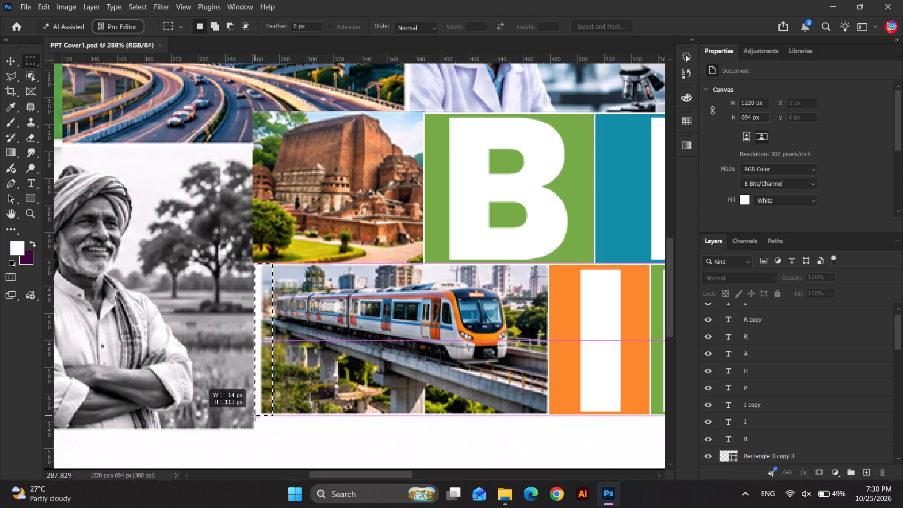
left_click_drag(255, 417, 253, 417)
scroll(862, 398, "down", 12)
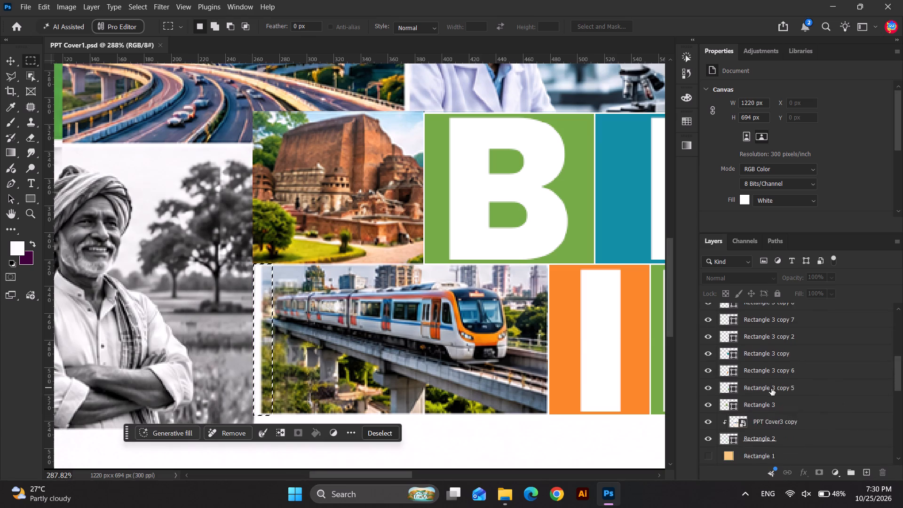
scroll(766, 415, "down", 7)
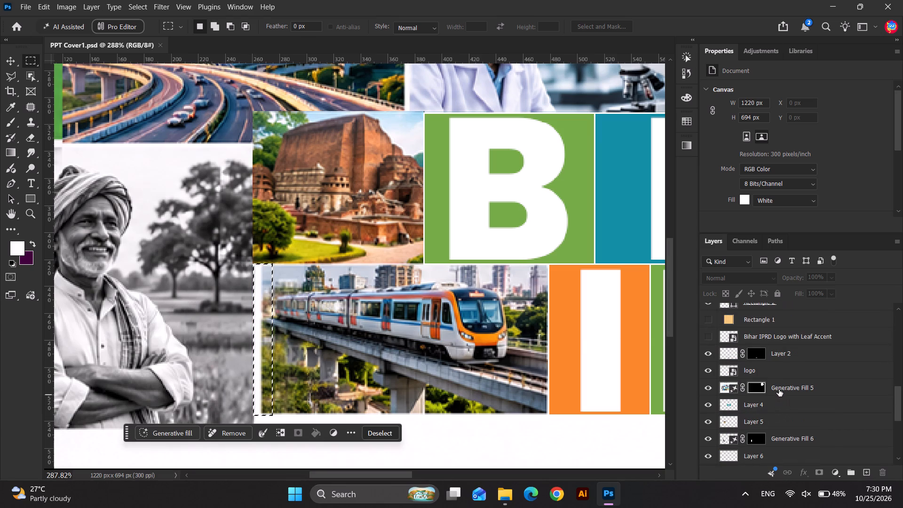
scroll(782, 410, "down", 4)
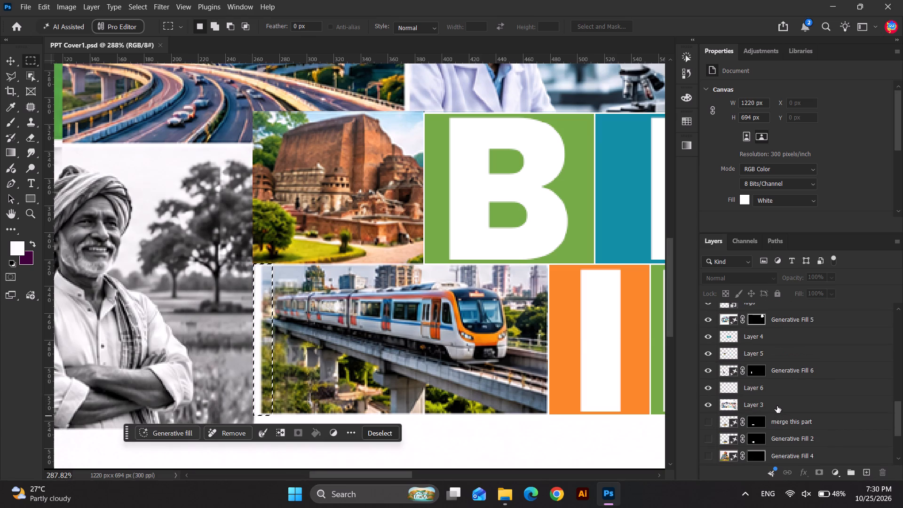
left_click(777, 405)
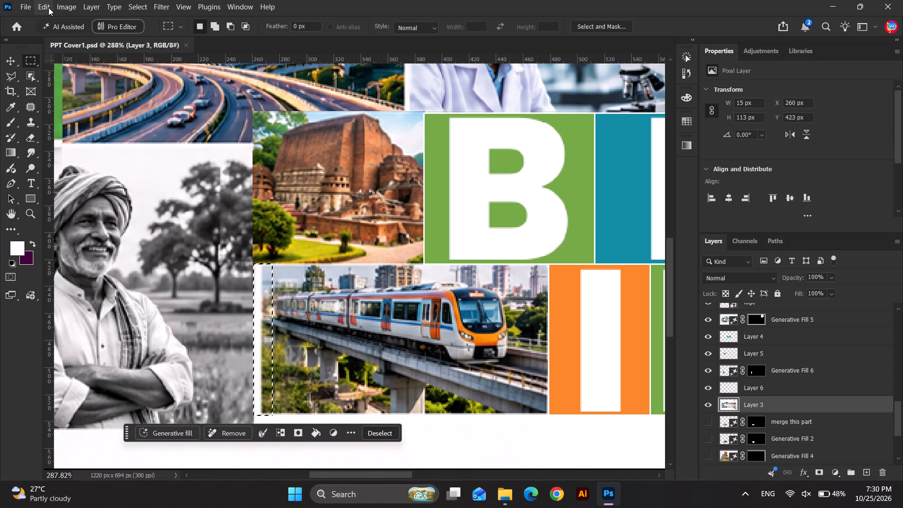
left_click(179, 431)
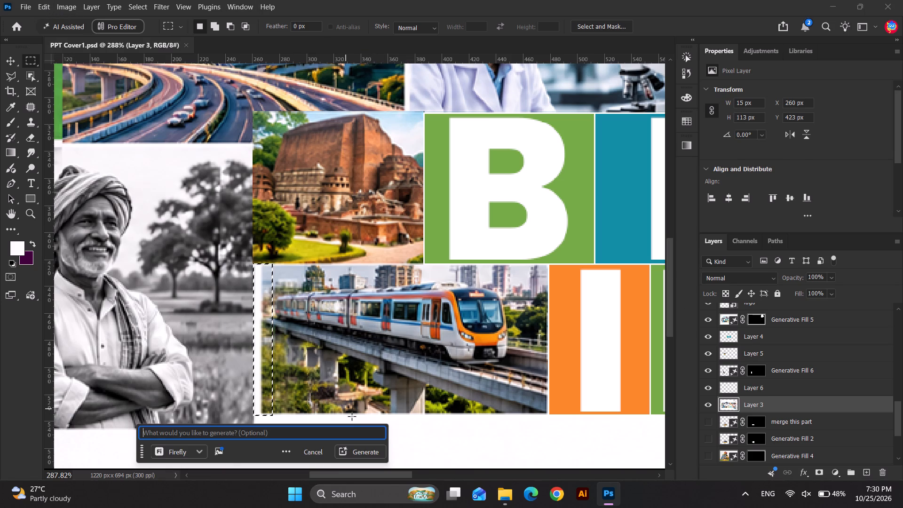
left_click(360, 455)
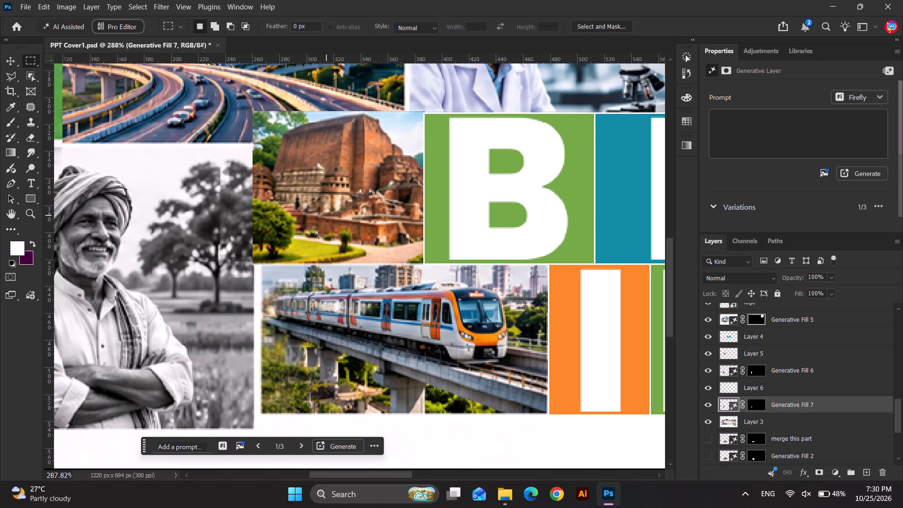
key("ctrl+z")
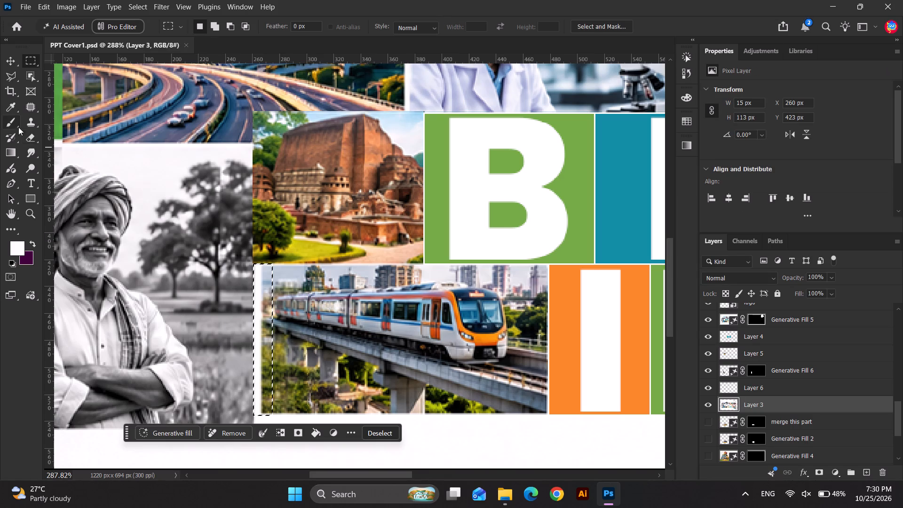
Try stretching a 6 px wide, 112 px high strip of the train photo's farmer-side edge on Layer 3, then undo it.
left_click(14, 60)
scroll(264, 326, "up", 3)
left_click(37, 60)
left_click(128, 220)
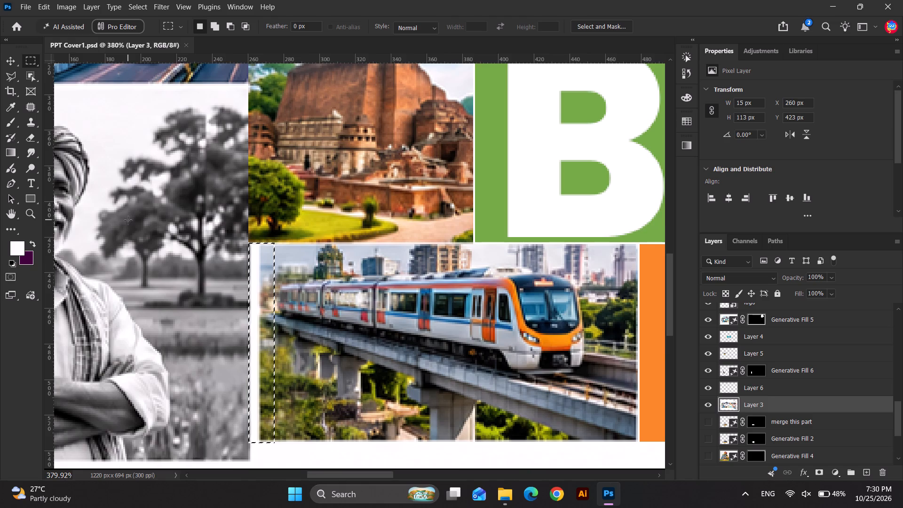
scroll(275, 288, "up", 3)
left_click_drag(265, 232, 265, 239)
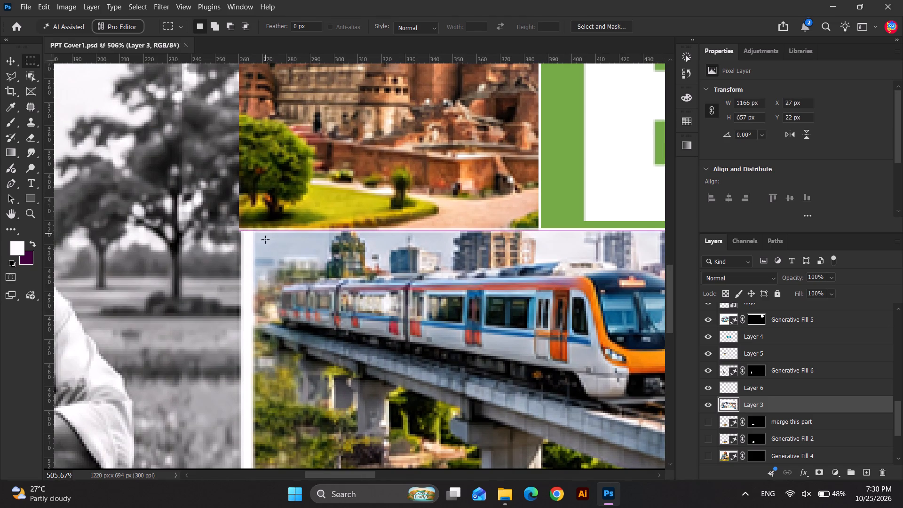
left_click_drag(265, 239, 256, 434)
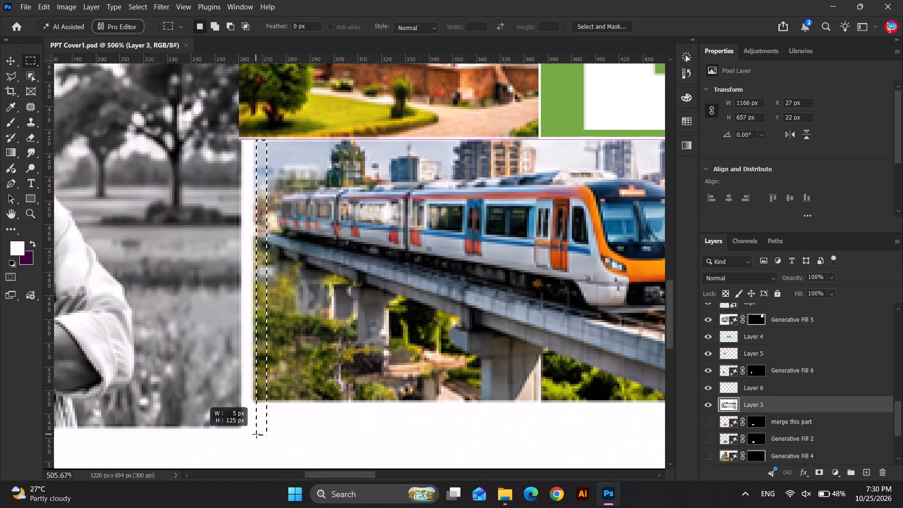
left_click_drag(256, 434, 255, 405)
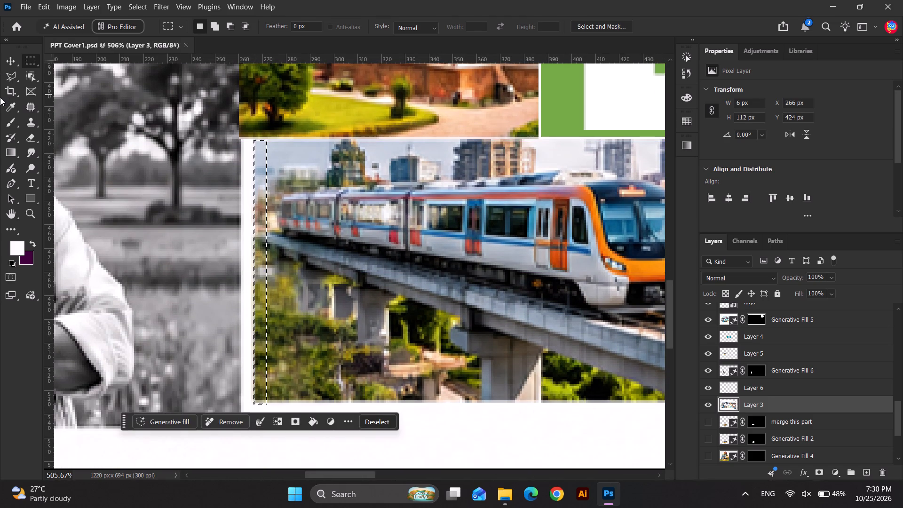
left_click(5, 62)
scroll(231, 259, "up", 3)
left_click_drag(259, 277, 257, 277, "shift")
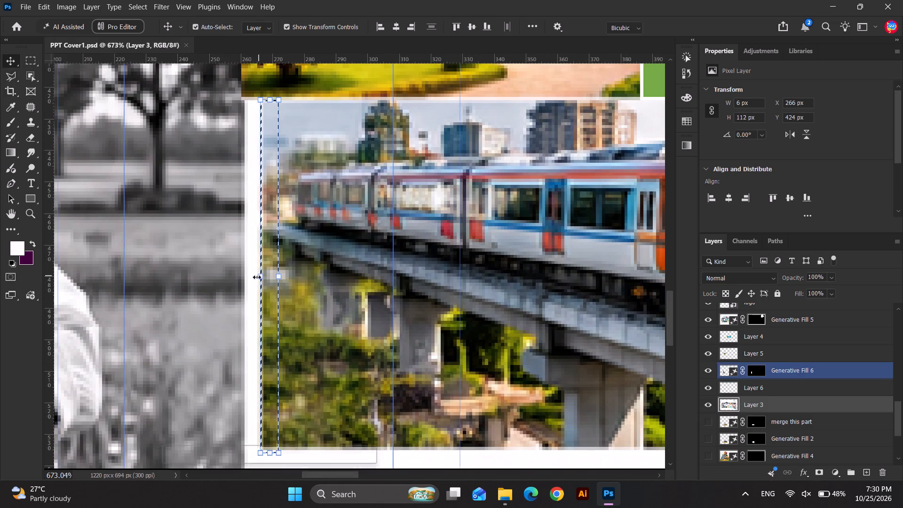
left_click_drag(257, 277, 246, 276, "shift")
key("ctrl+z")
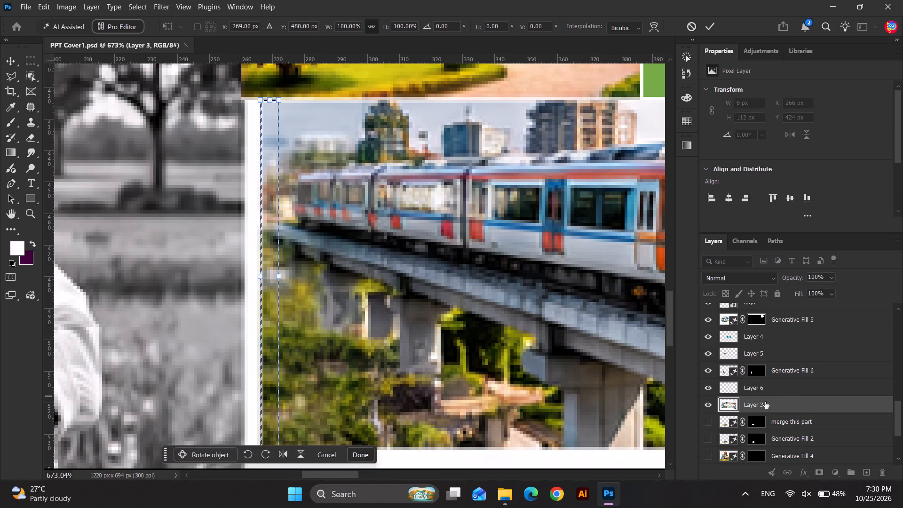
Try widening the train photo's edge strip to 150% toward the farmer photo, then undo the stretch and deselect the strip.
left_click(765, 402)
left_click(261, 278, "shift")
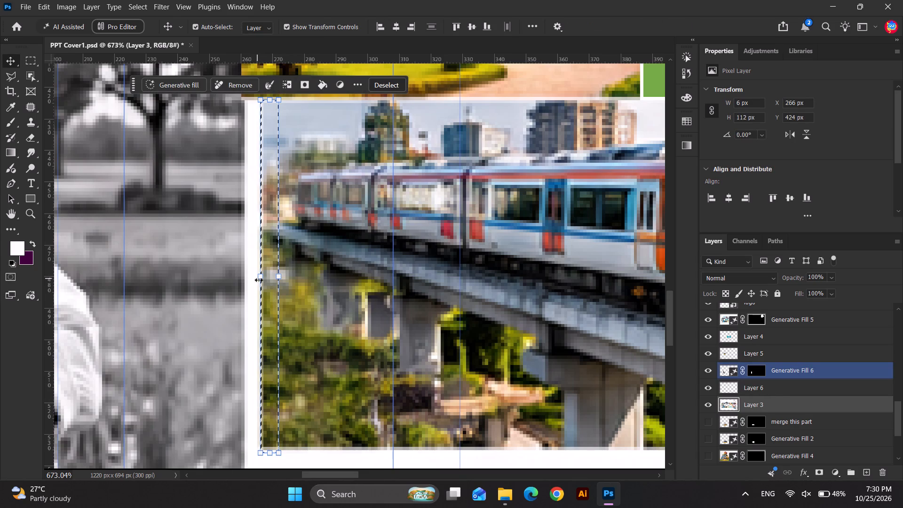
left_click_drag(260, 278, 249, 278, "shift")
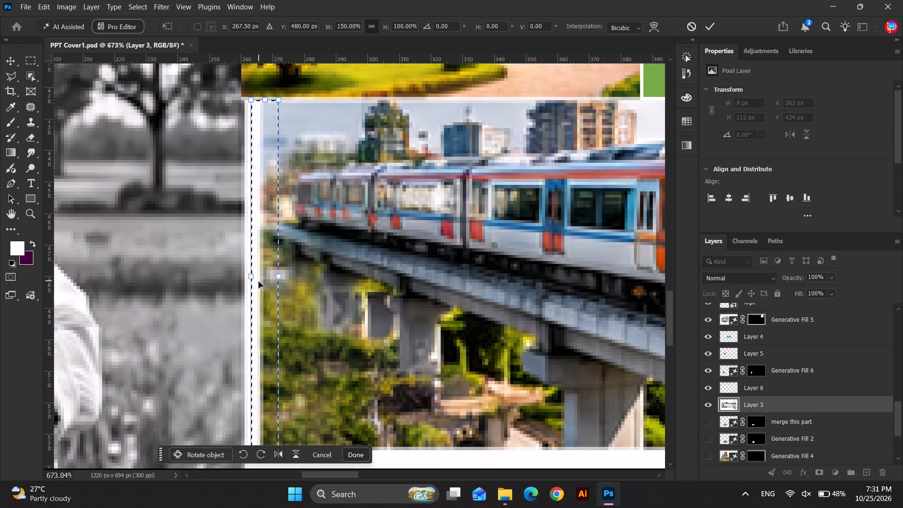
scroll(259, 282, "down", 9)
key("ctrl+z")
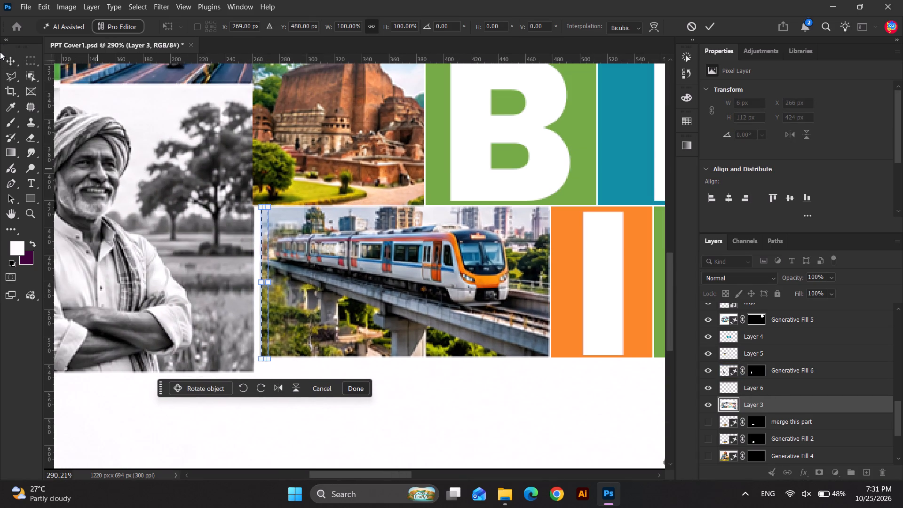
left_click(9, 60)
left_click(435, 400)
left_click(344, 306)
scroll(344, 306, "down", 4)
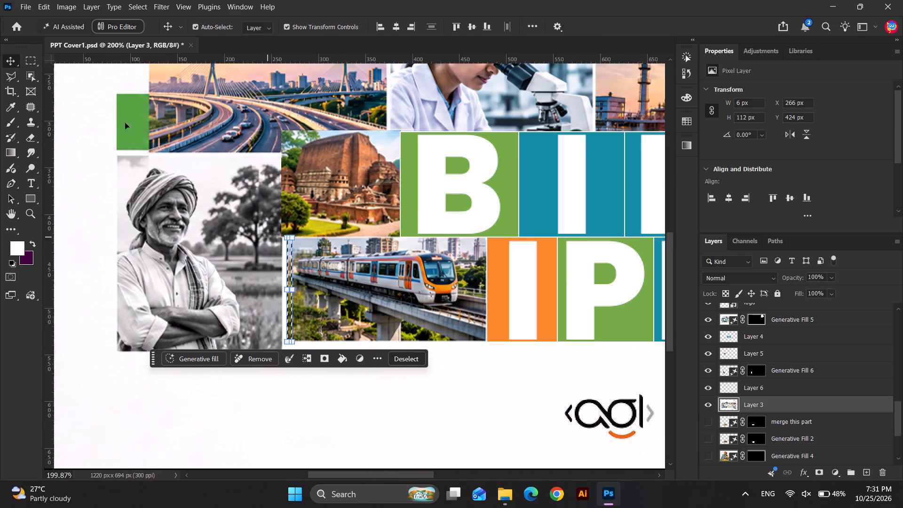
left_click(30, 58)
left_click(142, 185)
Merge the Generative Fill 6 layer with Layer 3.
left_click(10, 59)
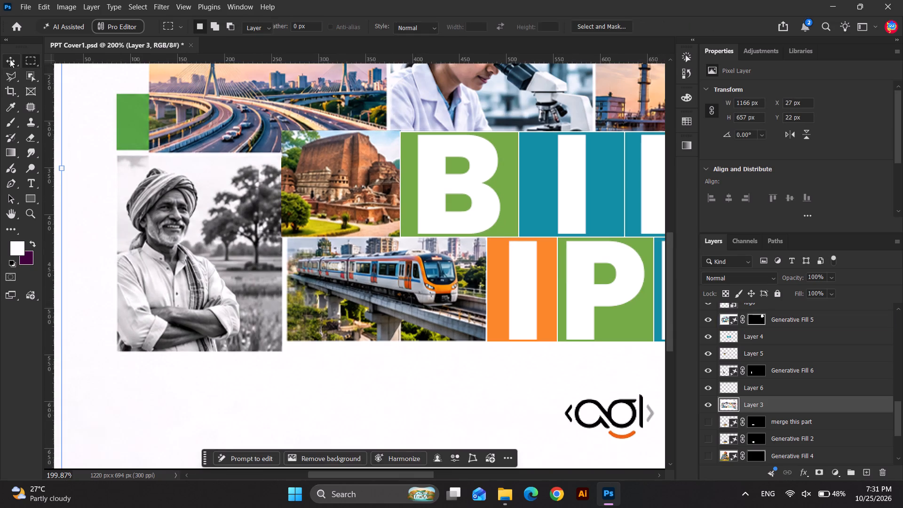
left_click(392, 280)
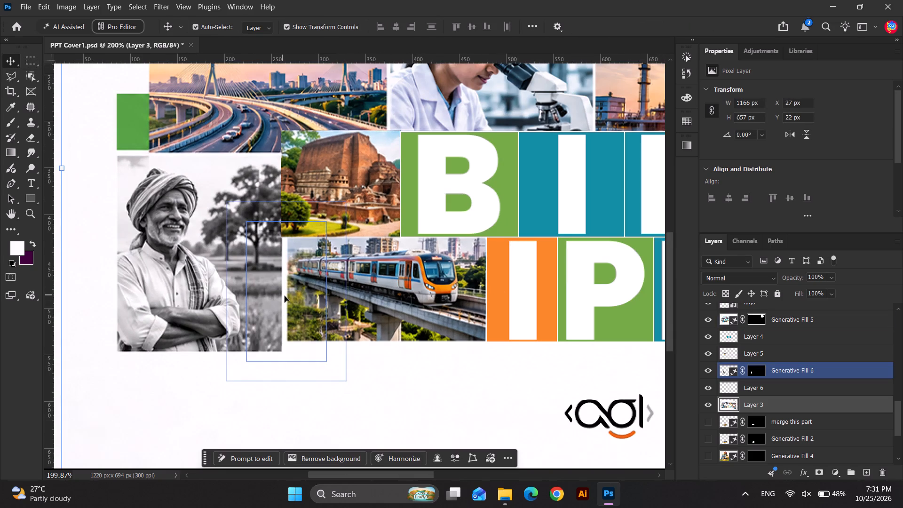
left_click(274, 294)
left_click(779, 404, "ctrl")
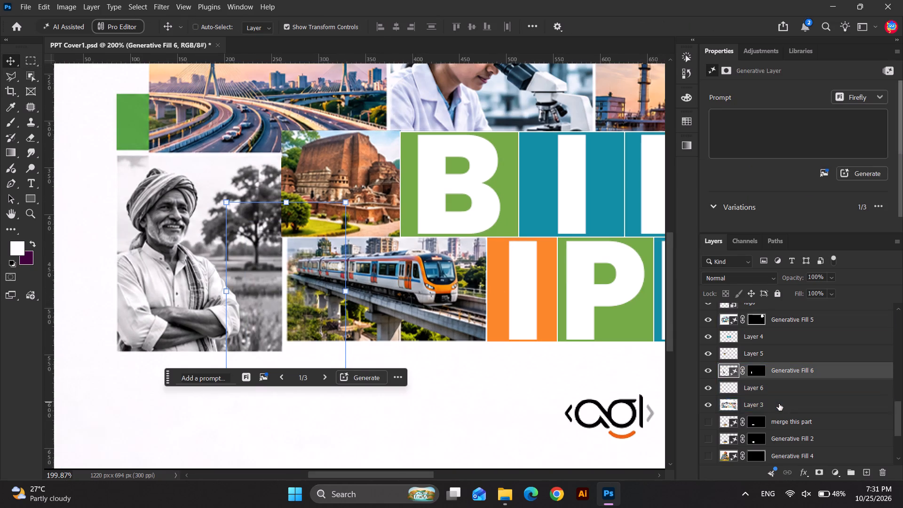
key("ctrl+e")
Stretch a 7 px wide strip of the train photo's farmer-side edge to 10 px across the white gap, then deselect it.
scroll(42, 98, "up", 2)
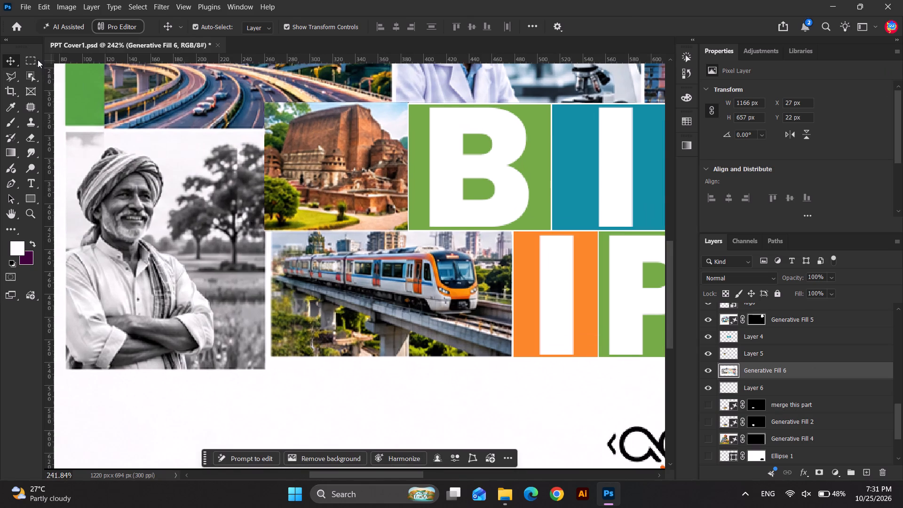
left_click(36, 59)
scroll(315, 245, "up", 6)
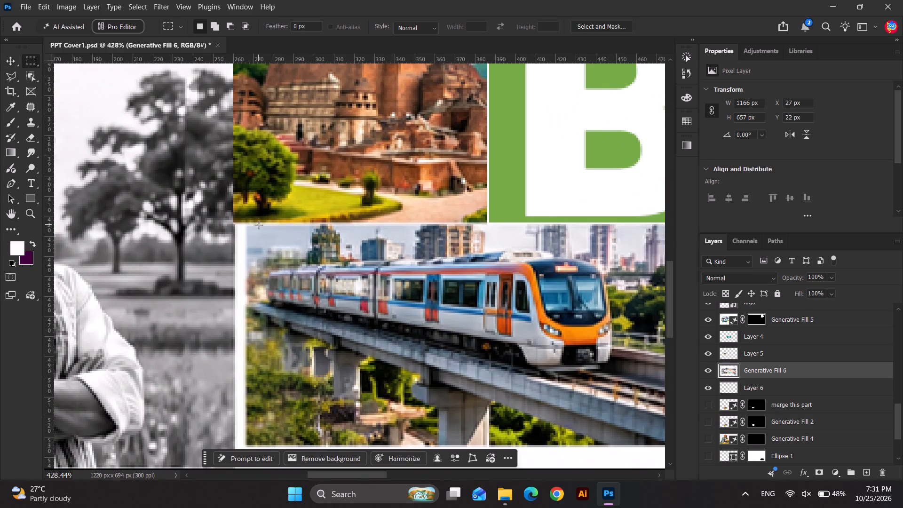
left_click_drag(259, 225, 246, 446)
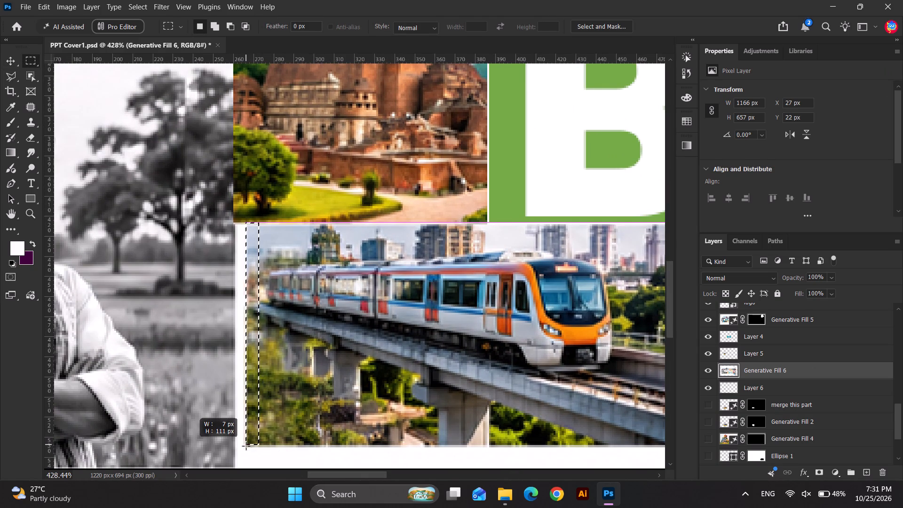
left_click_drag(246, 446, 246, 446)
left_click(7, 60)
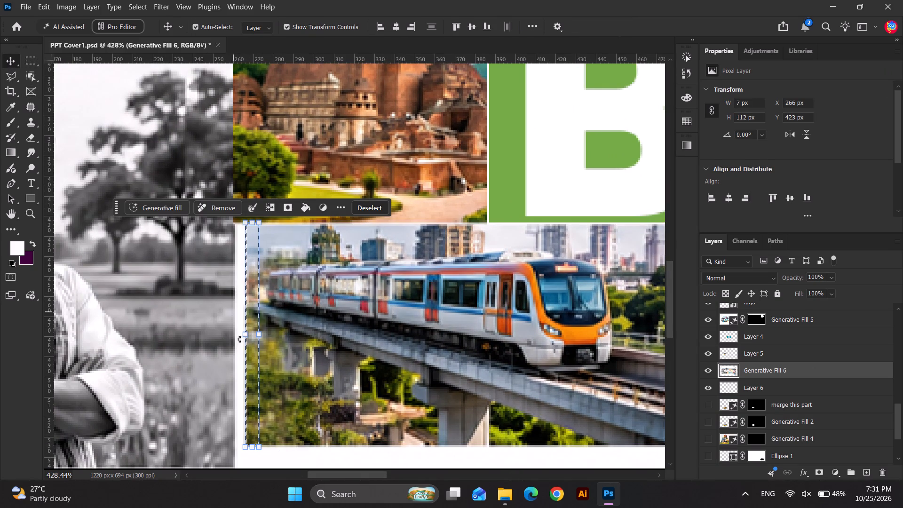
scroll(239, 341, "up", 2)
left_click_drag(246, 333, 239, 333, "shift")
scroll(190, 176, "down", 5)
left_click(37, 56)
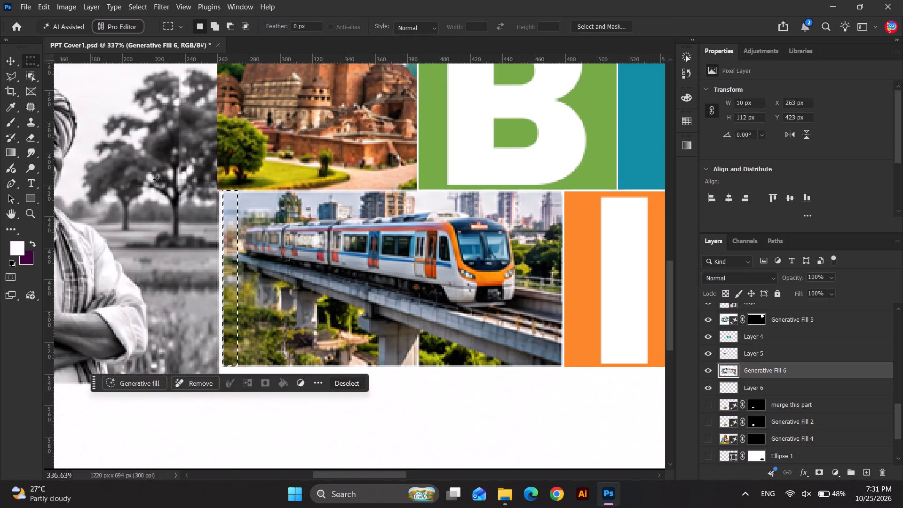
left_click(157, 179)
Save the document.
scroll(226, 247, "down", 18)
double_click(271, 409)
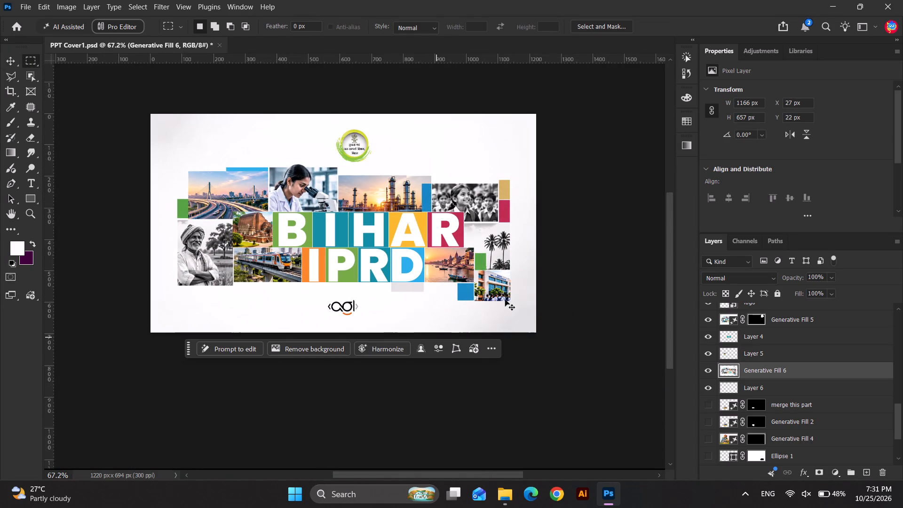
key("ctrl+s")
Examine the layer stack to find which layer holds the grey strip below the D tile.
scroll(572, 262, "up", 1)
scroll(430, 288, "up", 2)
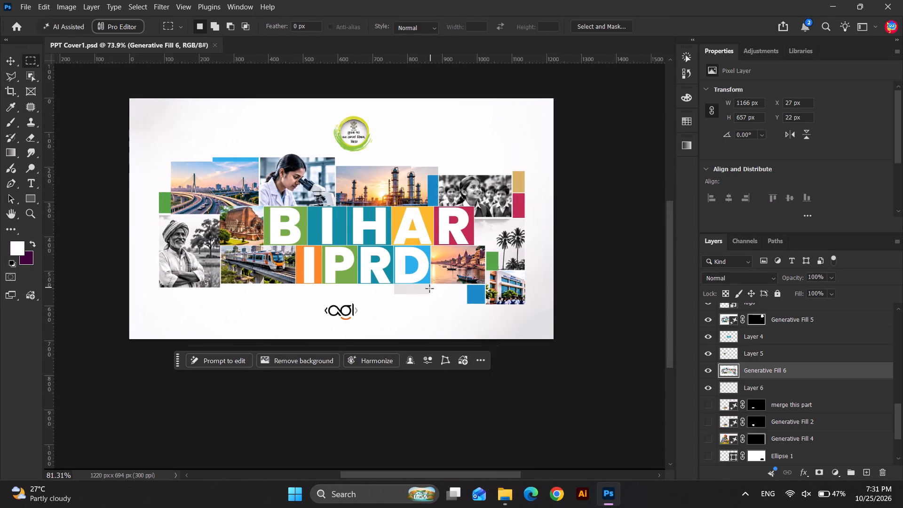
scroll(429, 288, "up", 1)
left_click(10, 60)
left_click(404, 297)
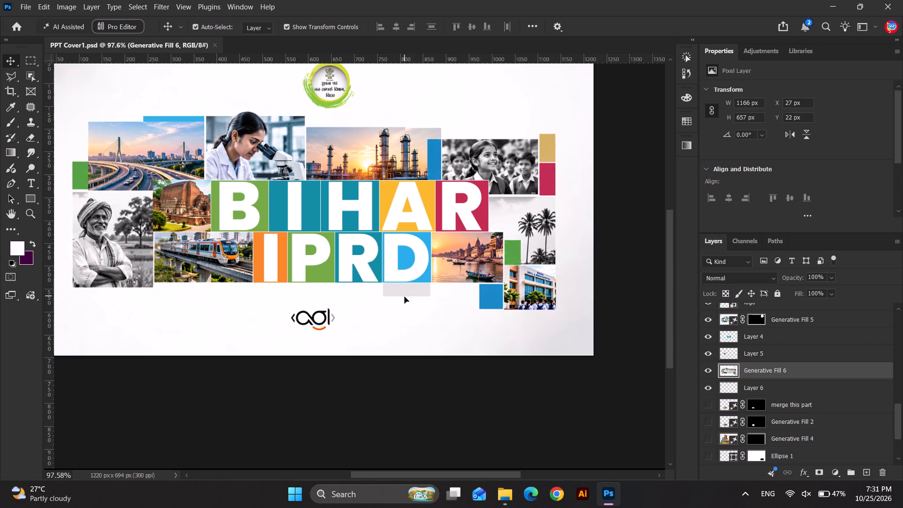
left_click(405, 295)
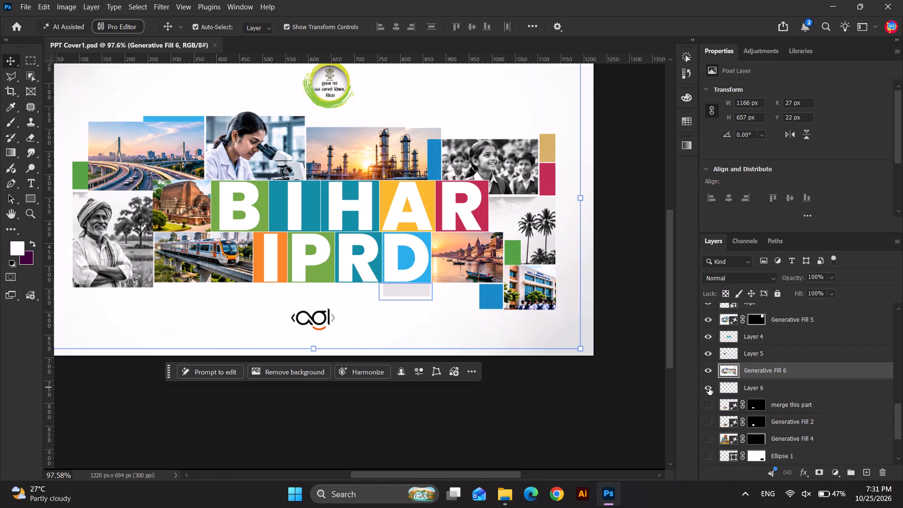
scroll(709, 397, "up", 7)
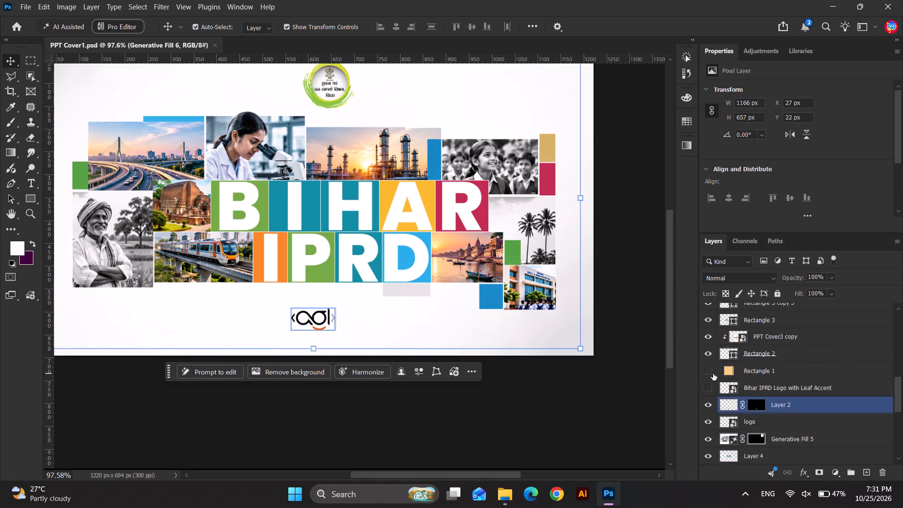
scroll(713, 373, "up", 20)
scroll(713, 373, "up", 1)
scroll(713, 373, "down", 5)
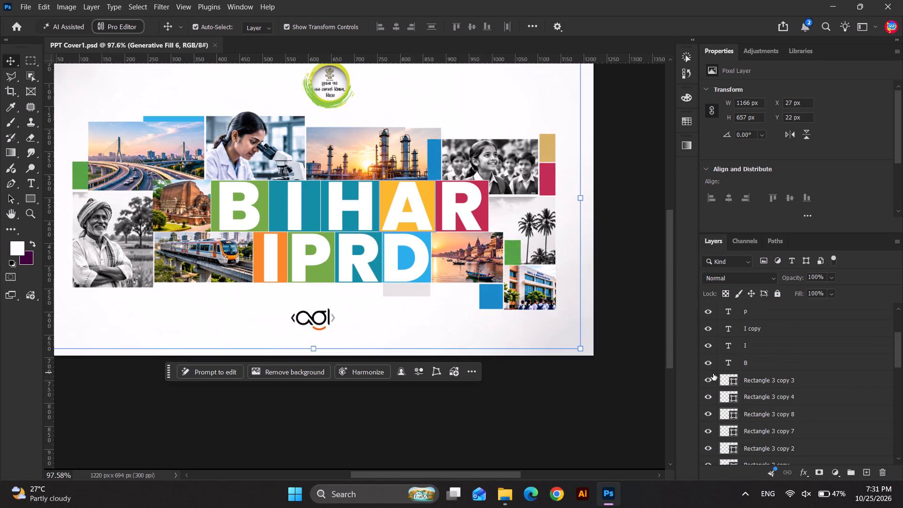
scroll(713, 373, "down", 8)
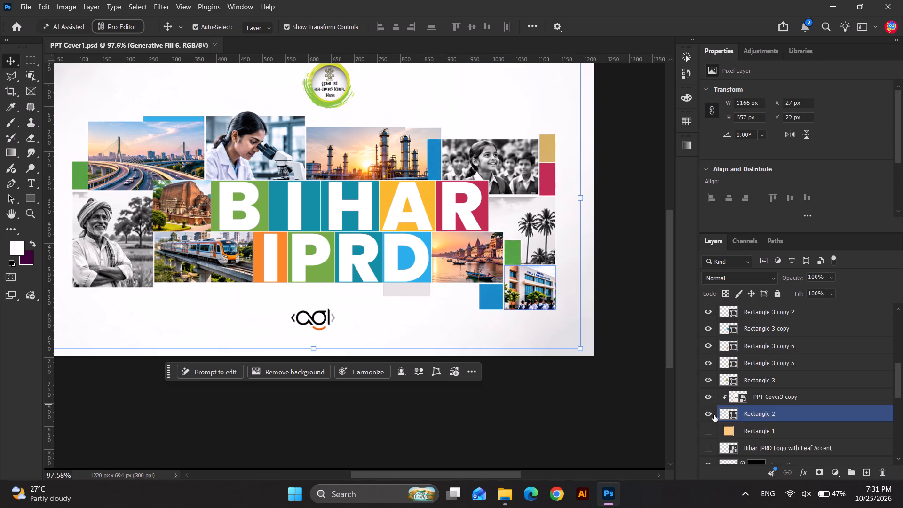
scroll(713, 415, "down", 6)
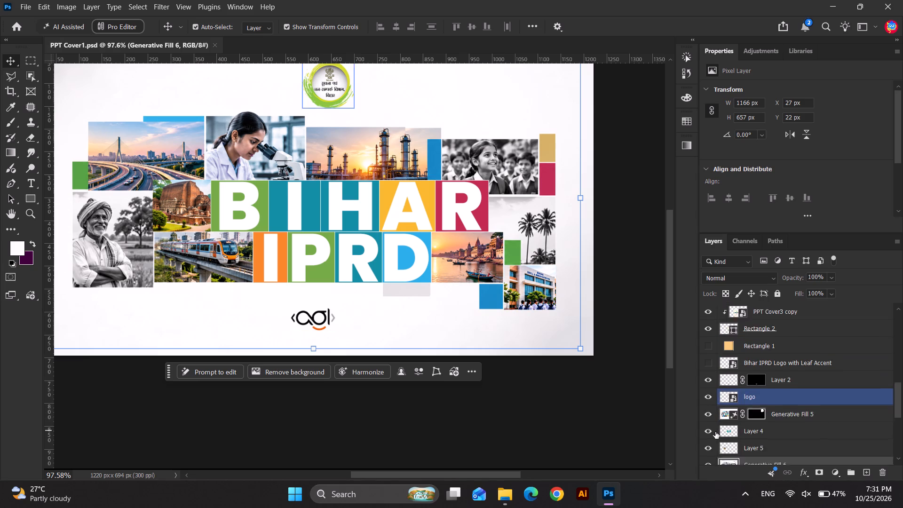
scroll(715, 432, "down", 3)
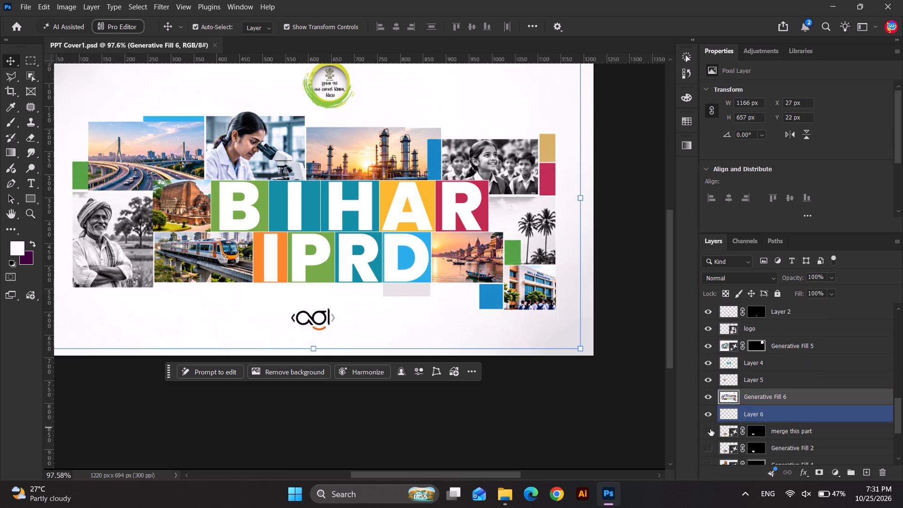
scroll(710, 429, "down", 10)
scroll(710, 432, "up", 4)
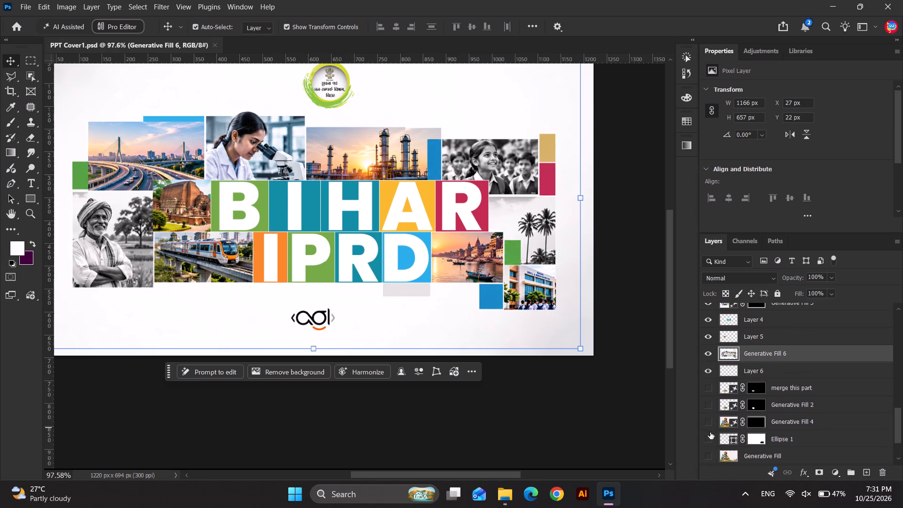
scroll(709, 371, "up", 3)
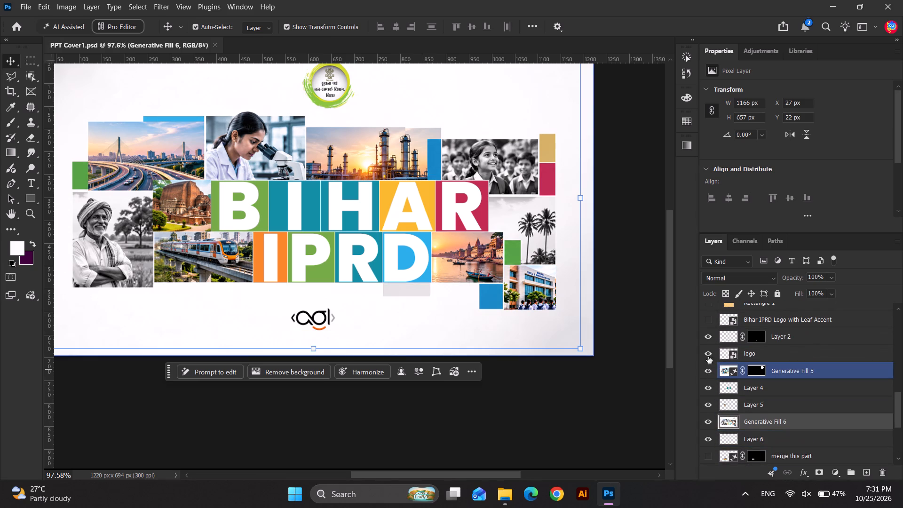
left_click(706, 322)
left_click(706, 322)
Delete the hidden Rectangle 1 layer.
scroll(709, 330, "up", 2)
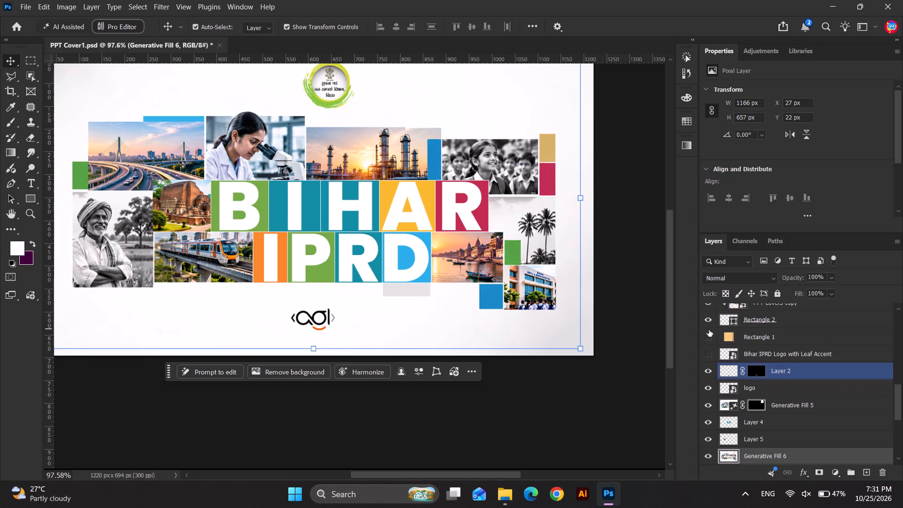
left_click(775, 341)
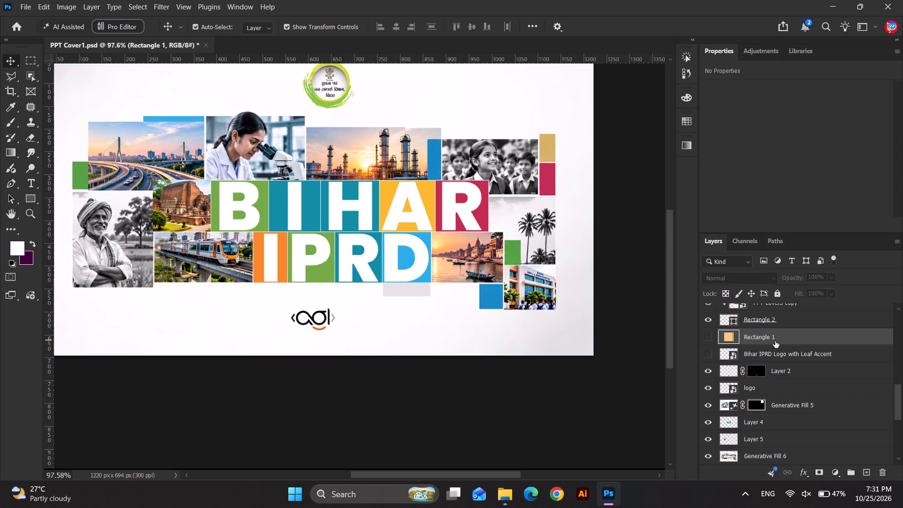
key("Delete")
Check Layer 2 by switching its visibility off and on, and hide Layer 4.
scroll(775, 341, "up", 3)
scroll(771, 344, "down", 4)
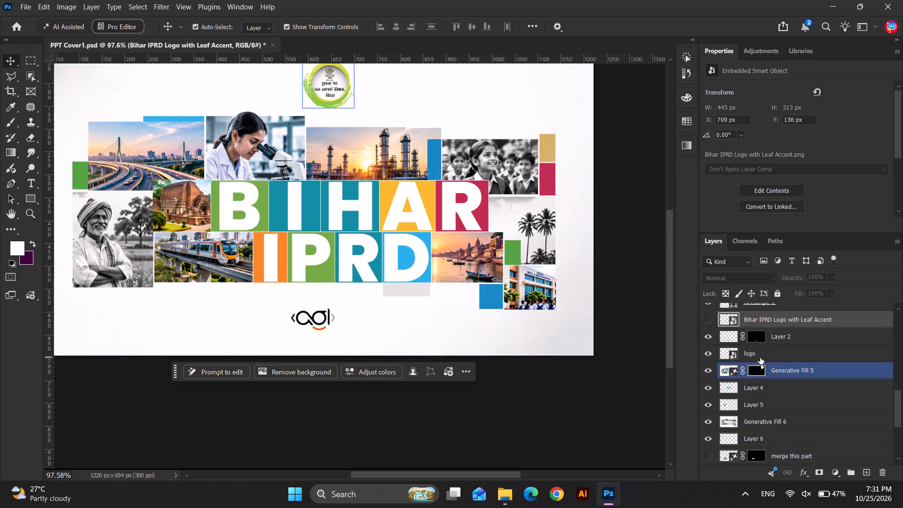
left_click(707, 333)
left_click(707, 333)
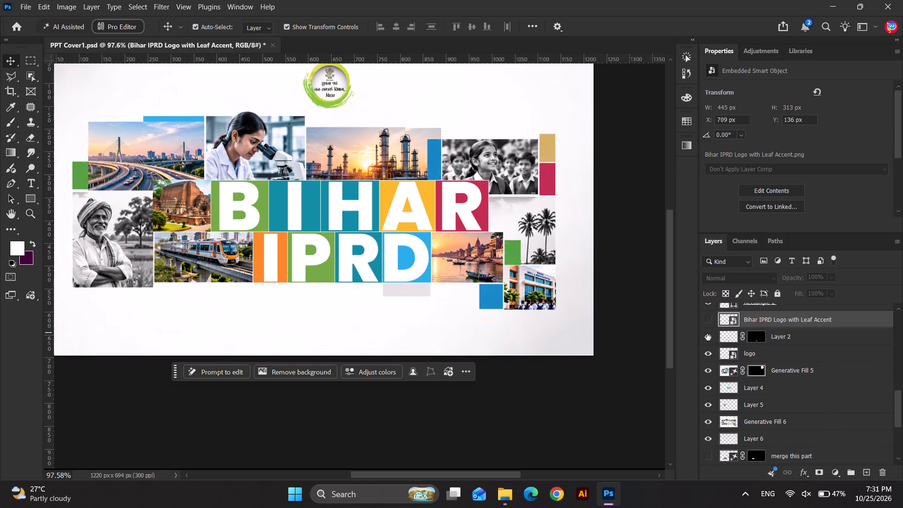
triple_click(710, 386)
Examine the remaining layers and toggle Generative Fill 6's visibility to trace the grey strip below the D tile.
scroll(710, 387, "up", 5)
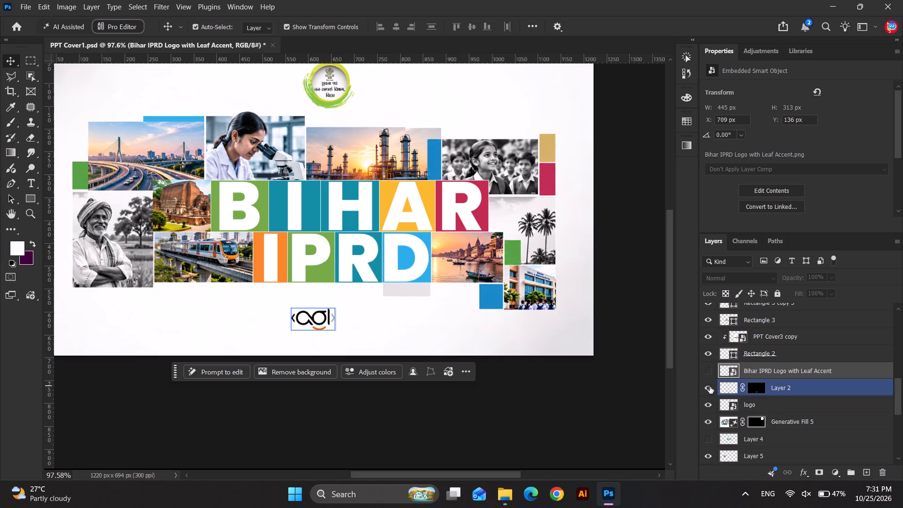
scroll(710, 387, "up", 19)
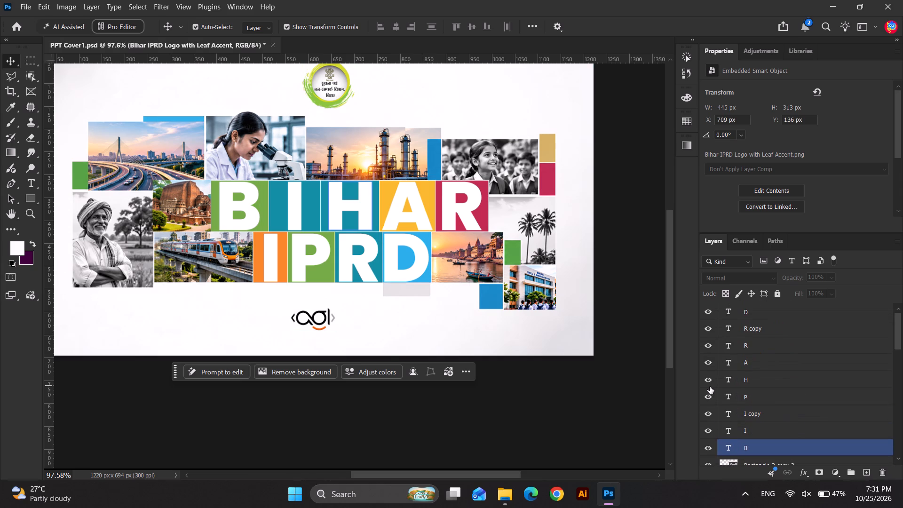
scroll(710, 387, "up", 3)
left_click(386, 329)
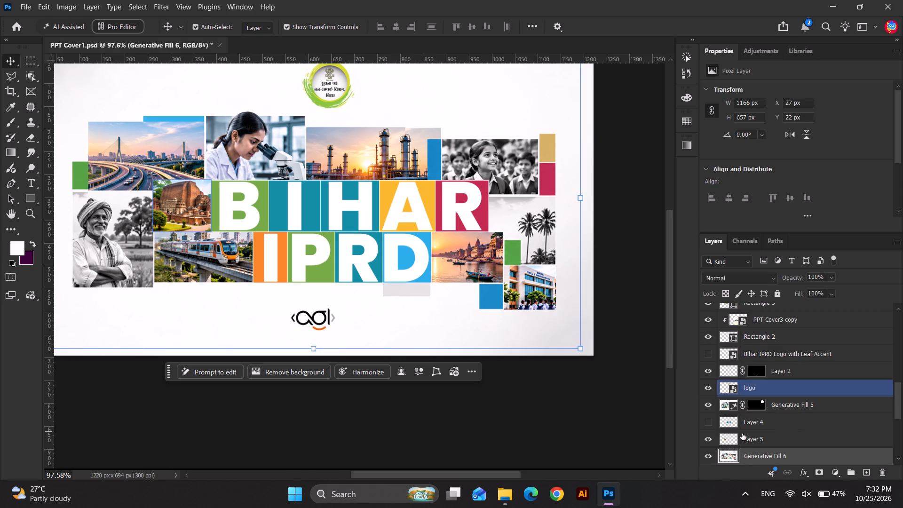
scroll(742, 434, "down", 1)
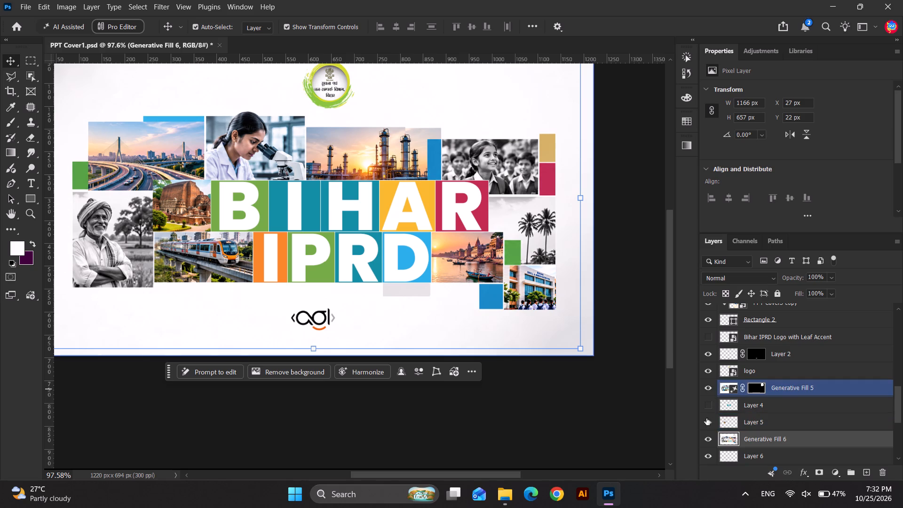
left_click(711, 438)
left_click(711, 438)
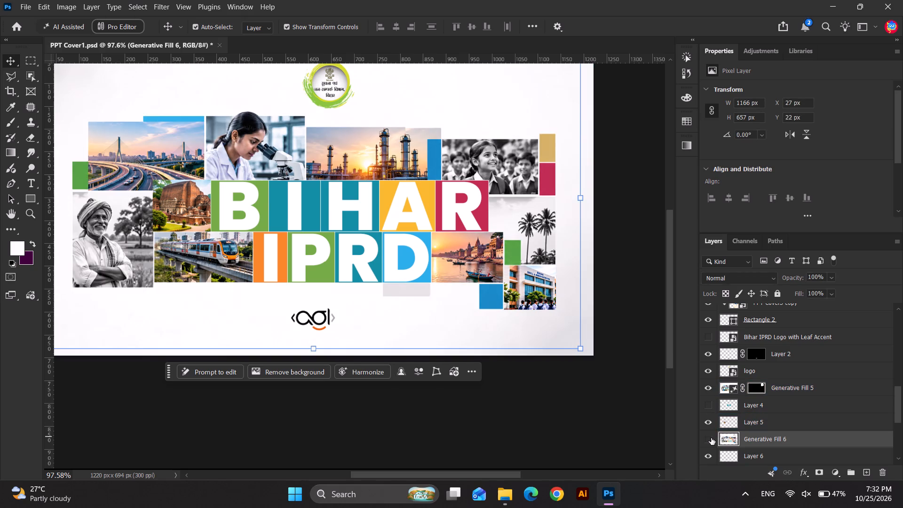
left_click(711, 438)
left_click(711, 438)
Lock the Generative Fill 6 layer.
left_click(412, 292)
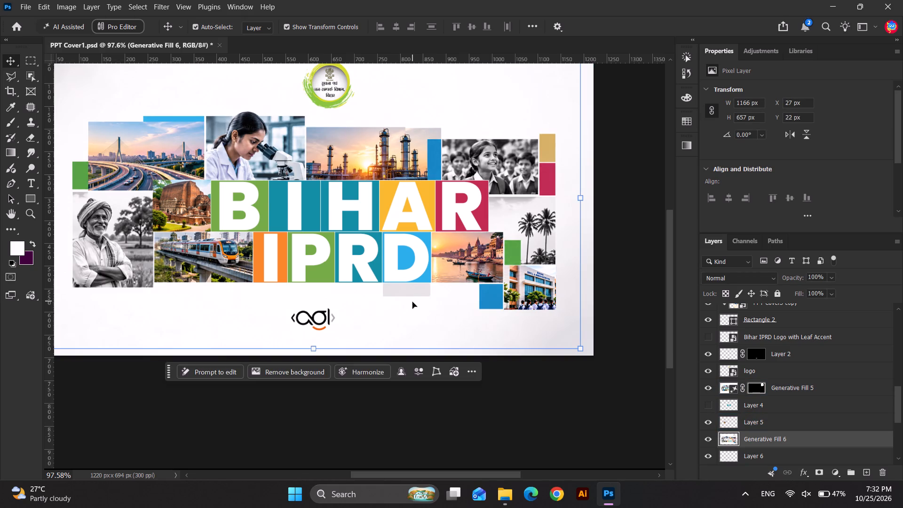
left_click(412, 302)
left_click(773, 292)
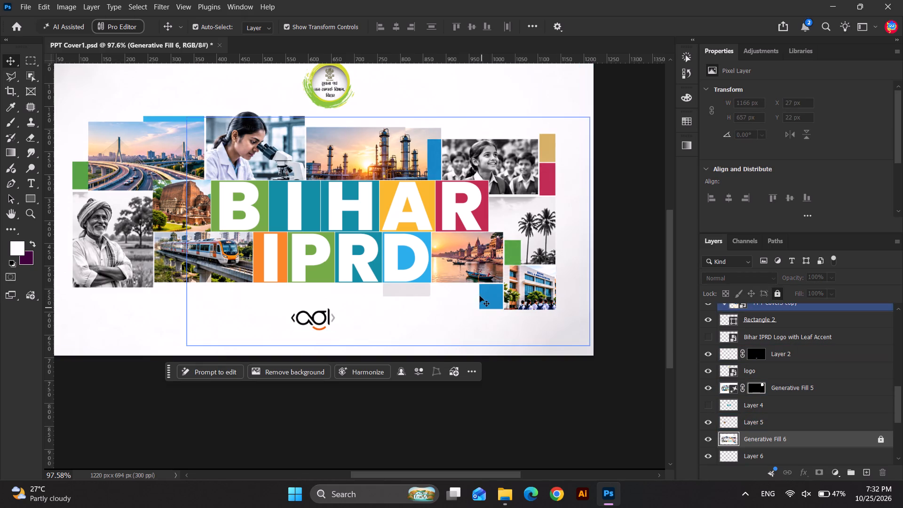
Move Layer 6, the patch below the D tile, above Layer 5 in the stack to cover the grey strip.
left_click(398, 298)
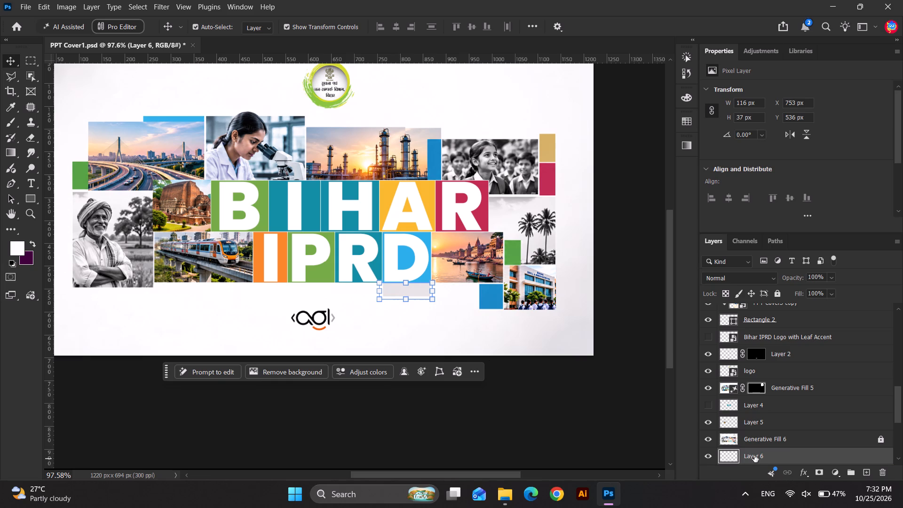
left_click_drag(757, 454, 760, 353)
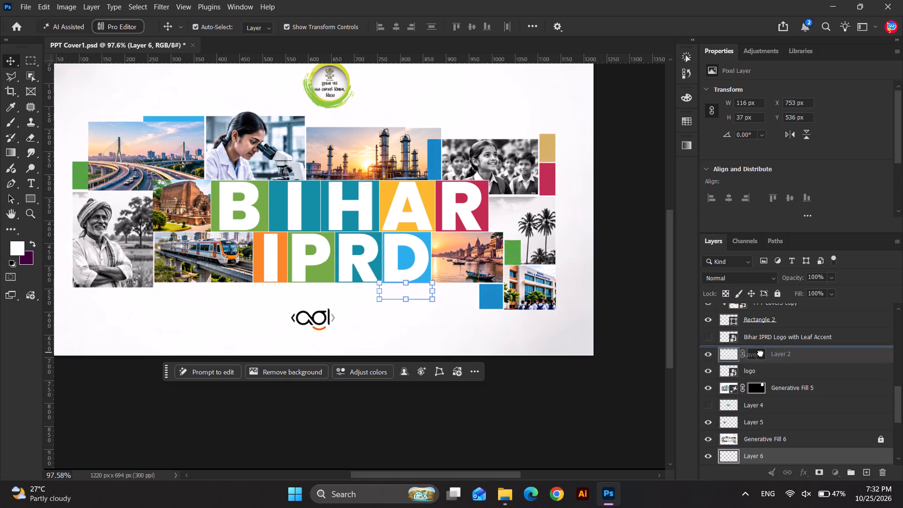
left_click_drag(760, 353, 764, 414)
left_click(540, 419)
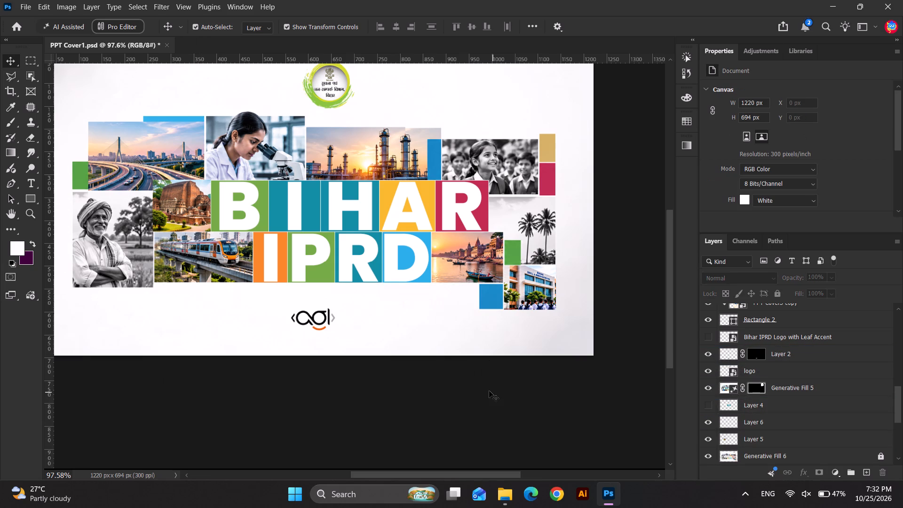
Check the area below the IPRD tiles up close and save the document.
scroll(406, 276, "up", 2)
scroll(410, 343, "up", 3)
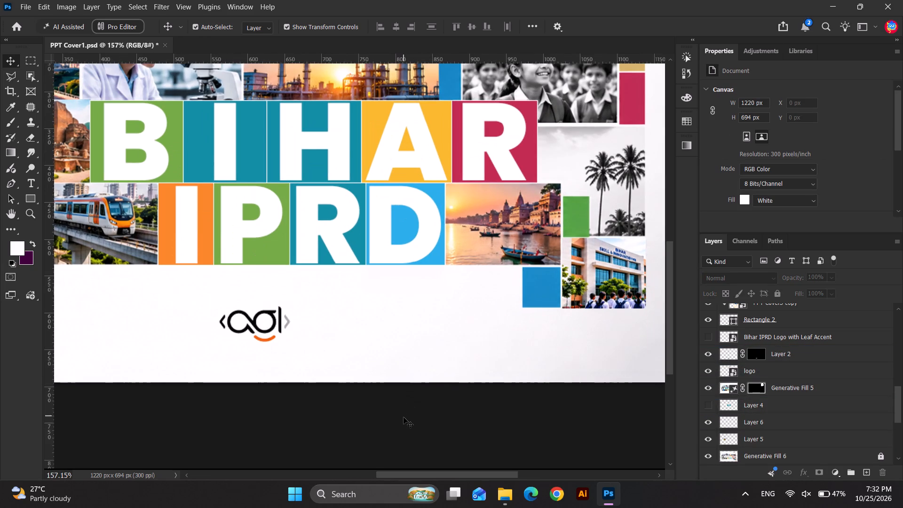
left_click(404, 417)
scroll(407, 375, "down", 10)
key("ctrl+s")
left_click(423, 426)
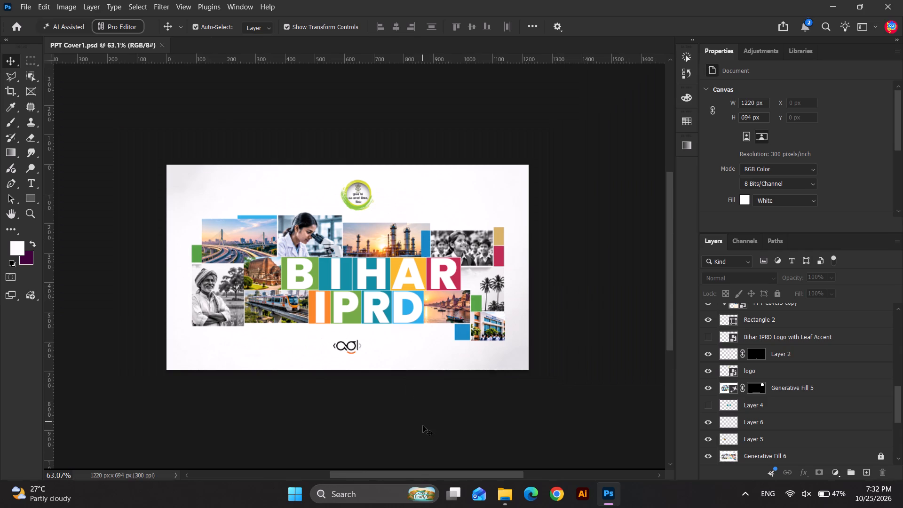
Set alignment to Canvas and centre the round emblem logo horizontally on the cover.
scroll(303, 254, "up", 1)
scroll(349, 234, "up", 1)
left_click(373, 182)
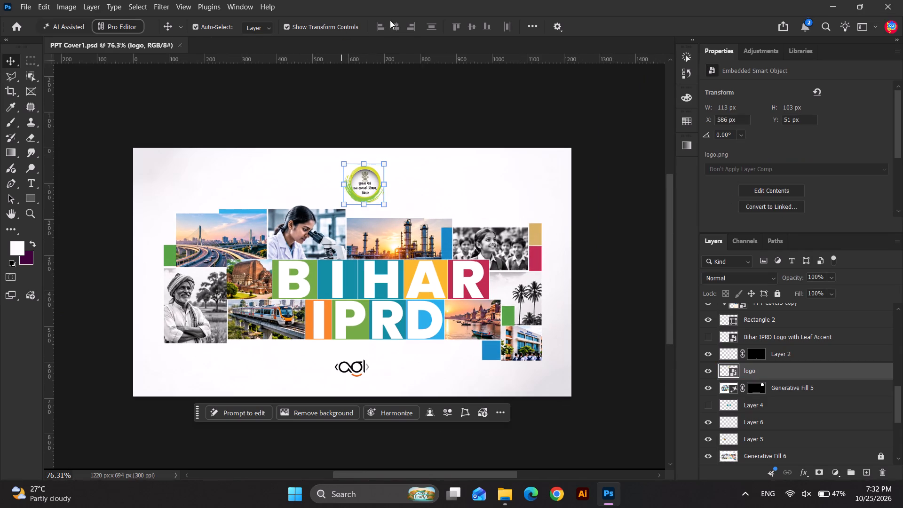
left_click(538, 22)
left_click(574, 137)
left_click(575, 153)
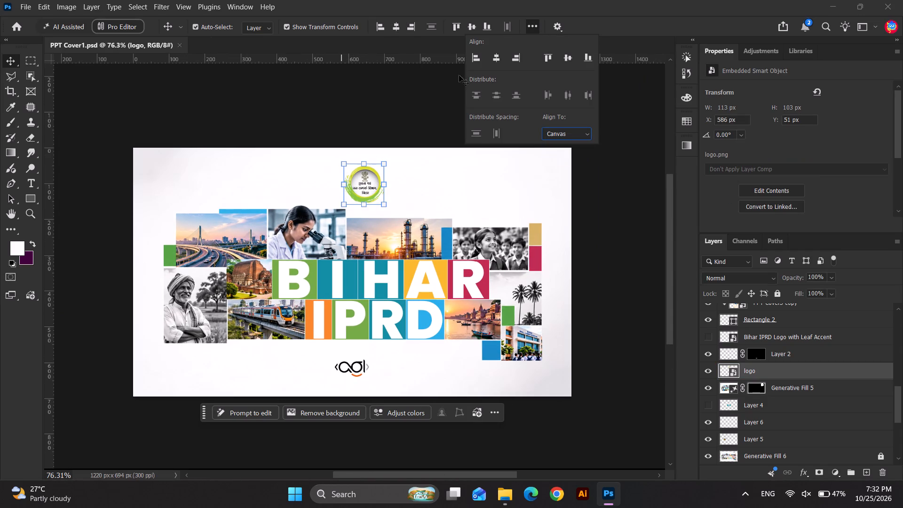
left_click(395, 27)
left_click(412, 112)
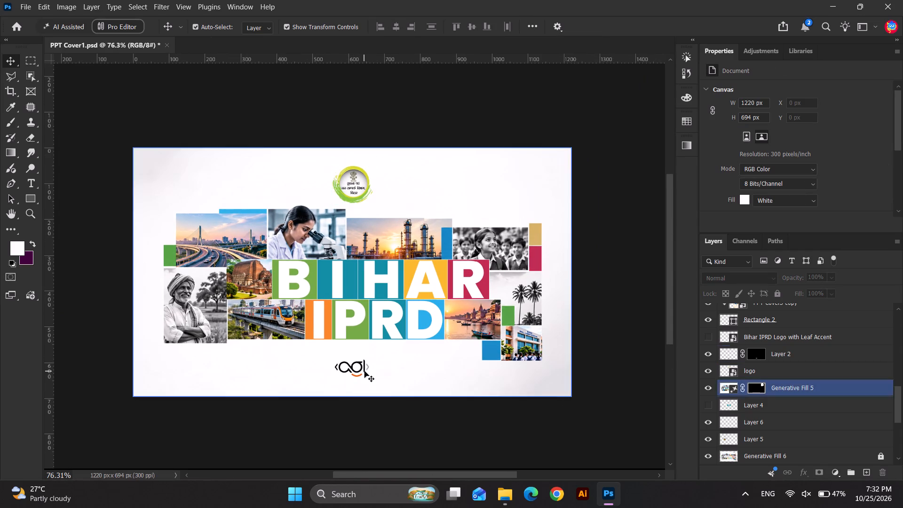
Centre the logo below the IPRD tiles (Layer 2) horizontally on the canvas.
left_click(363, 371)
left_click(364, 369)
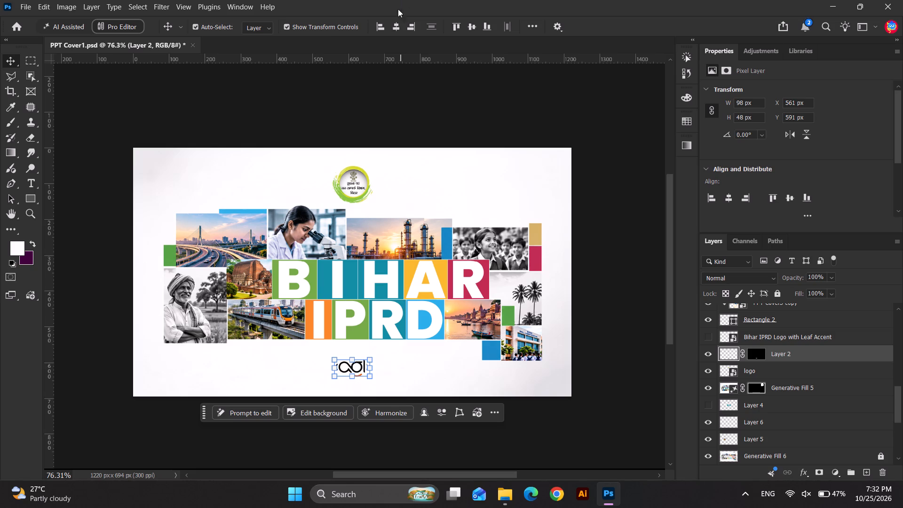
left_click(396, 27)
left_click(424, 86)
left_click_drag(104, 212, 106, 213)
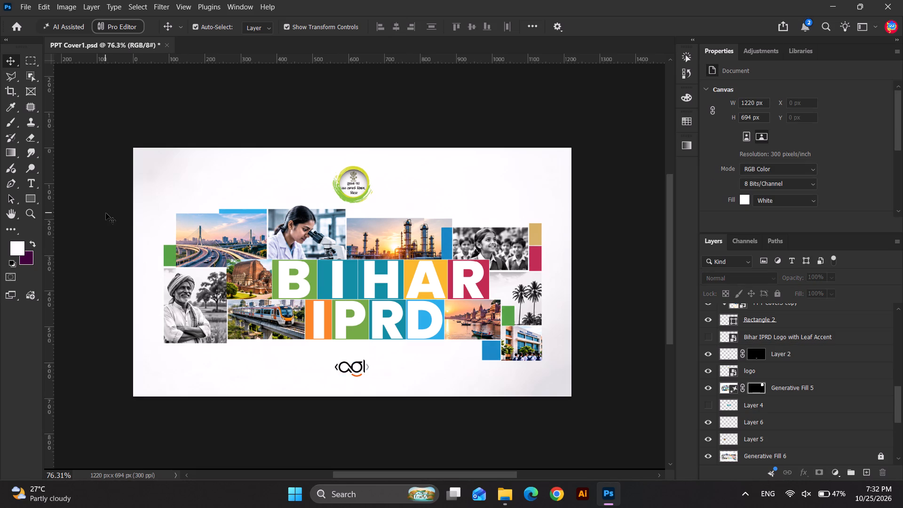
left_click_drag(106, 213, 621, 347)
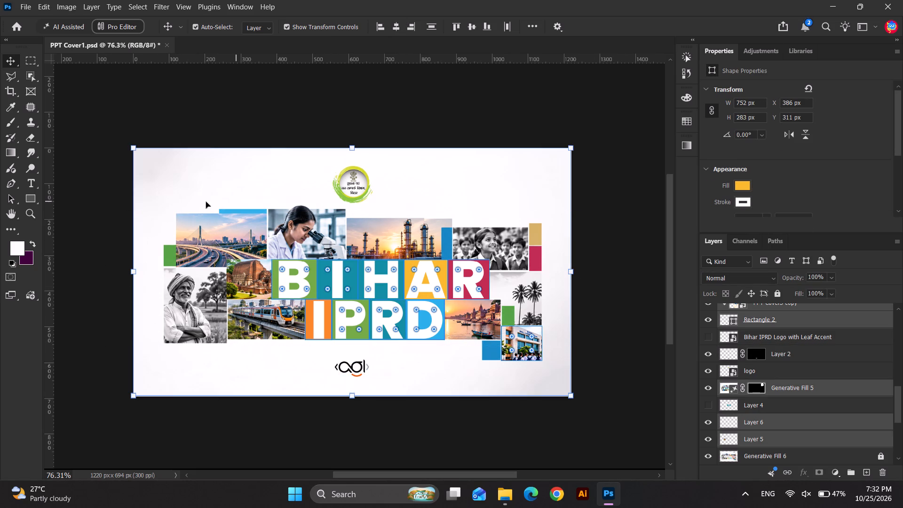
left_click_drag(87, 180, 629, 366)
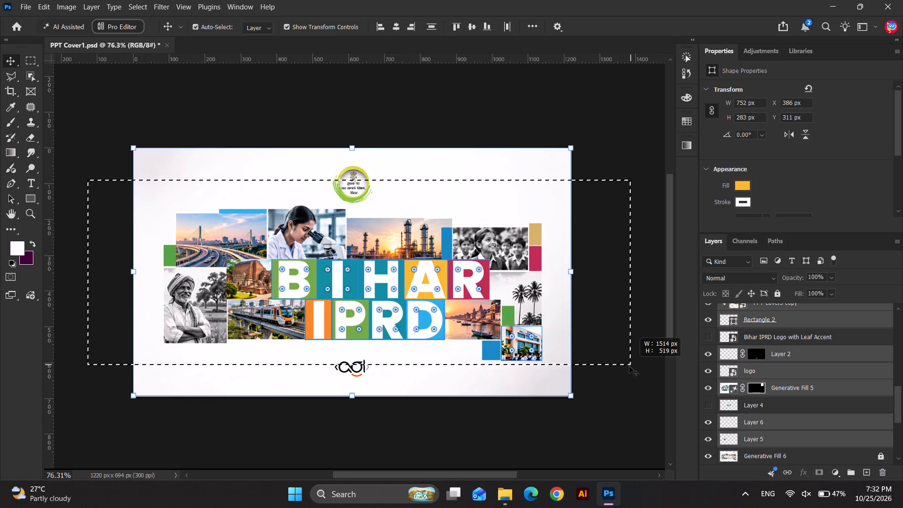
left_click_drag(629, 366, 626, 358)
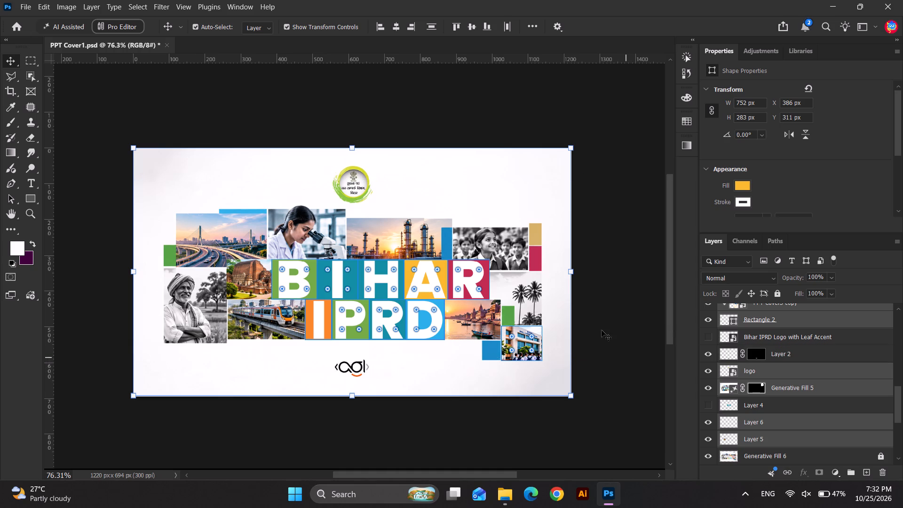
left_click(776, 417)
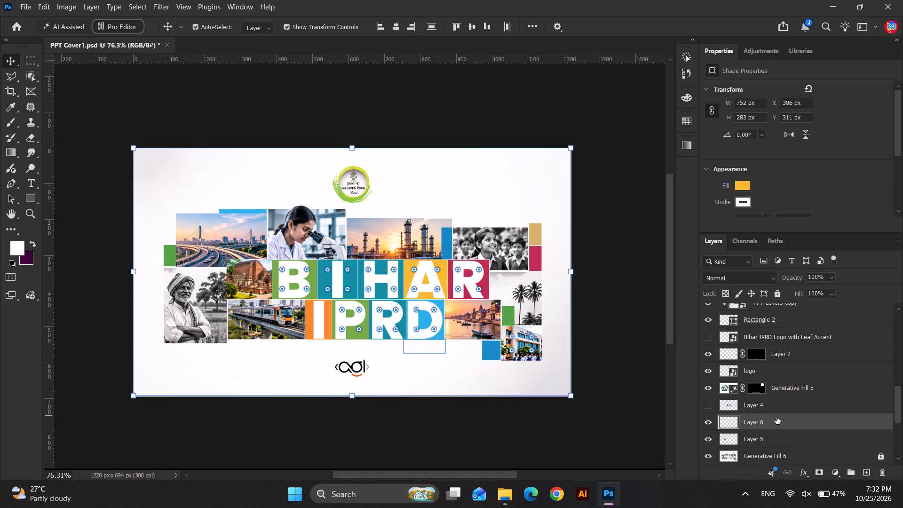
Look through the layer stack and check what the hidden Bihar IPRD Logo with Leaf Accent layer contains.
scroll(779, 370, "up", 20)
scroll(779, 370, "up", 9)
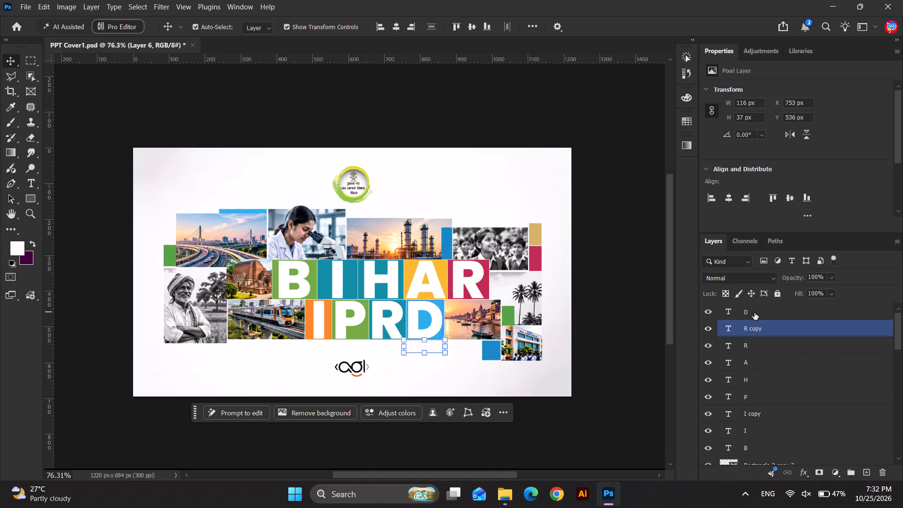
scroll(763, 341, "down", 13)
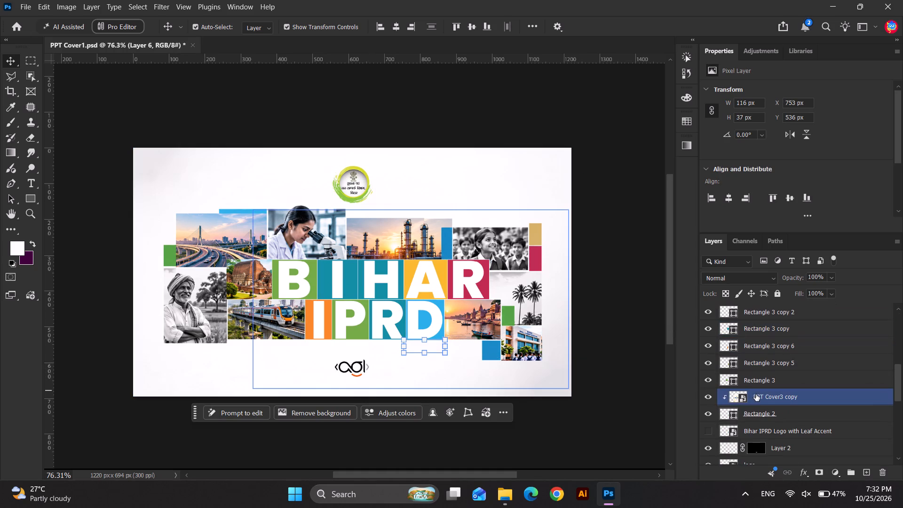
left_click(765, 398)
scroll(765, 409, "down", 1)
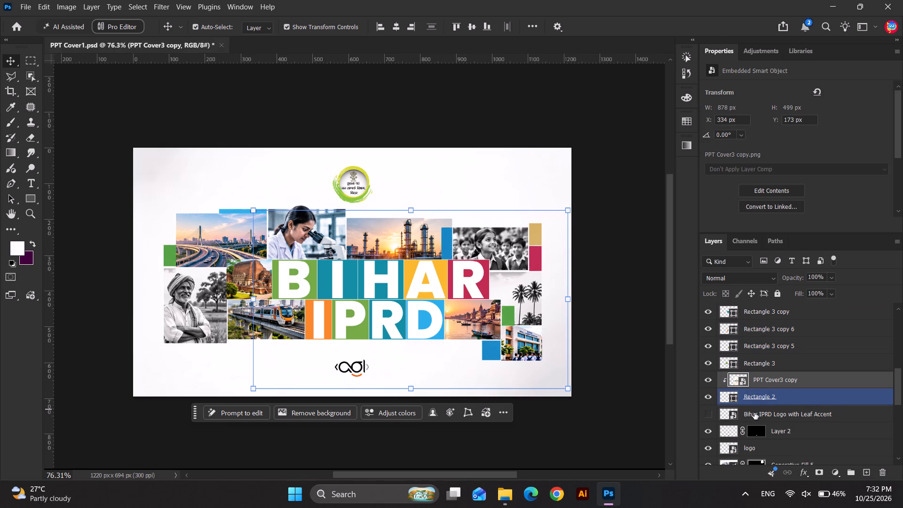
left_click(755, 412)
left_click(712, 414)
left_click(711, 413)
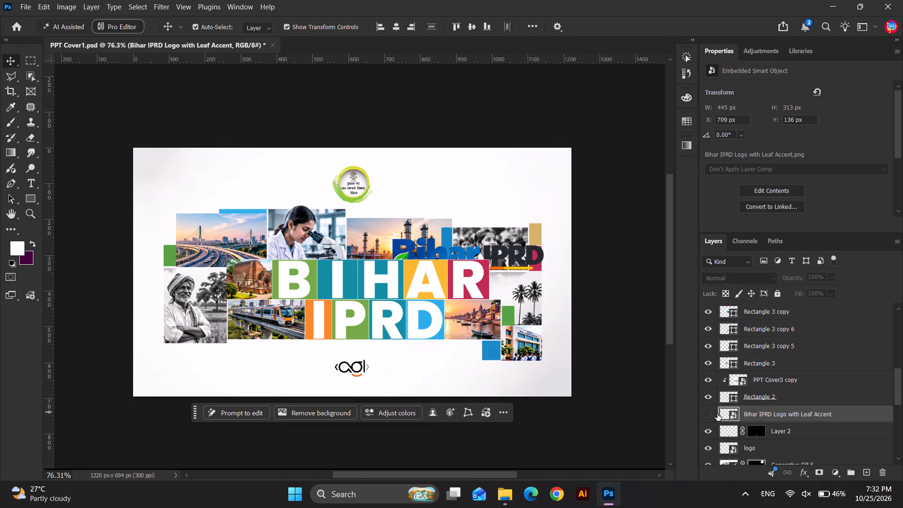
Move Layer 2 and the logo layer together to the top of the layer stack, above the D text layer.
left_click(784, 439)
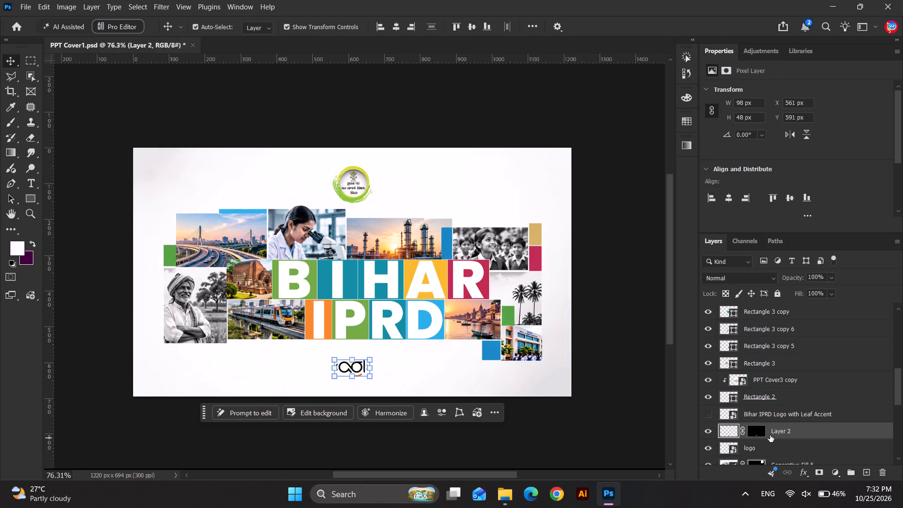
scroll(769, 435, "down", 1)
left_click(763, 429, "ctrl")
left_click_drag(786, 414, 779, 255)
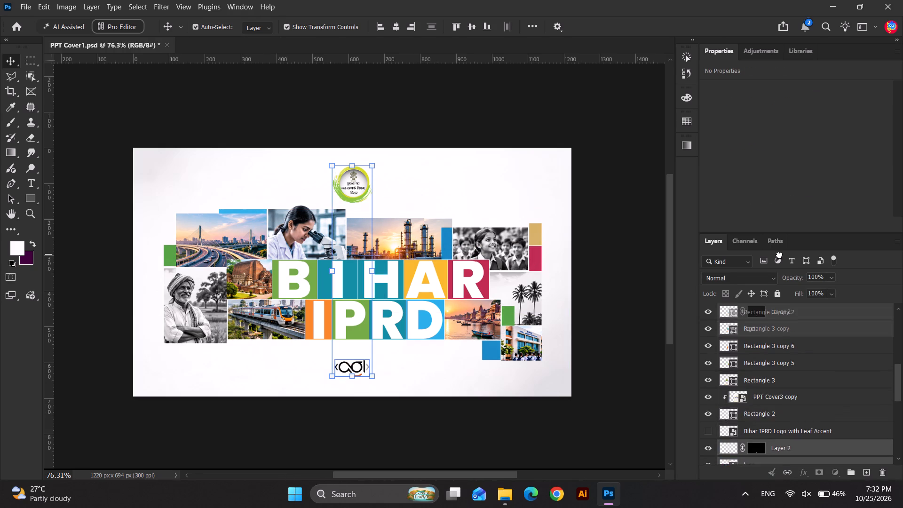
left_click_drag(779, 255, 779, 303)
Unlock Generative Fill 6 and group all layers from the D text layer down to Generative Fill 6.
left_click(766, 351)
scroll(766, 359, "down", 12)
scroll(778, 414, "up", 1)
scroll(778, 414, "down", 7)
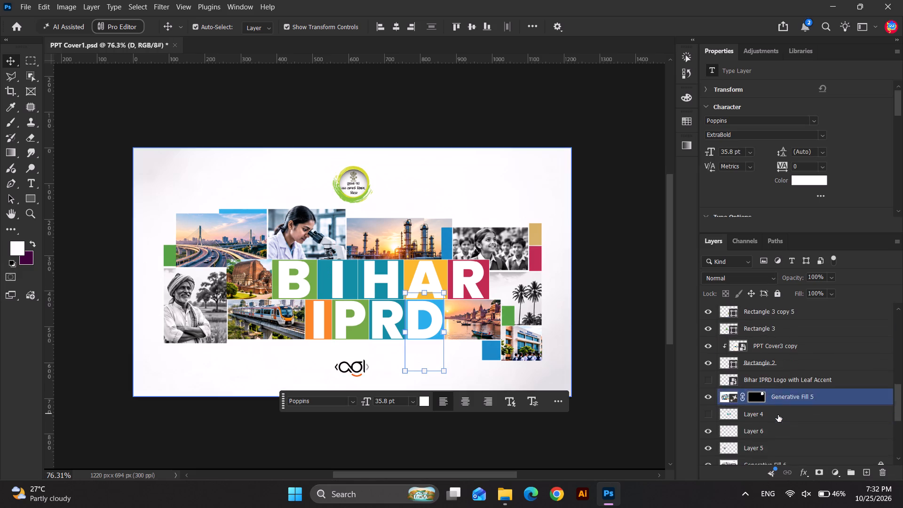
scroll(778, 415, "down", 7)
left_click(880, 344)
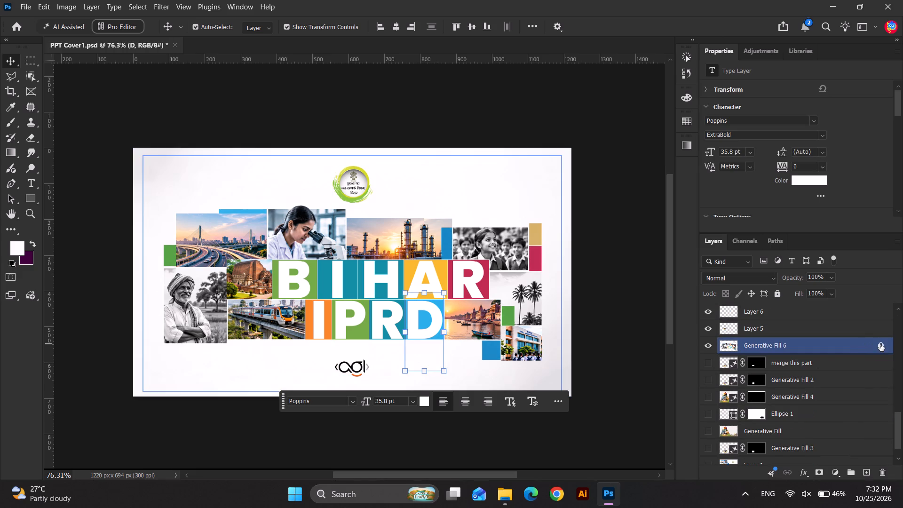
left_click(798, 349, "shift")
scroll(798, 349, "up", 8)
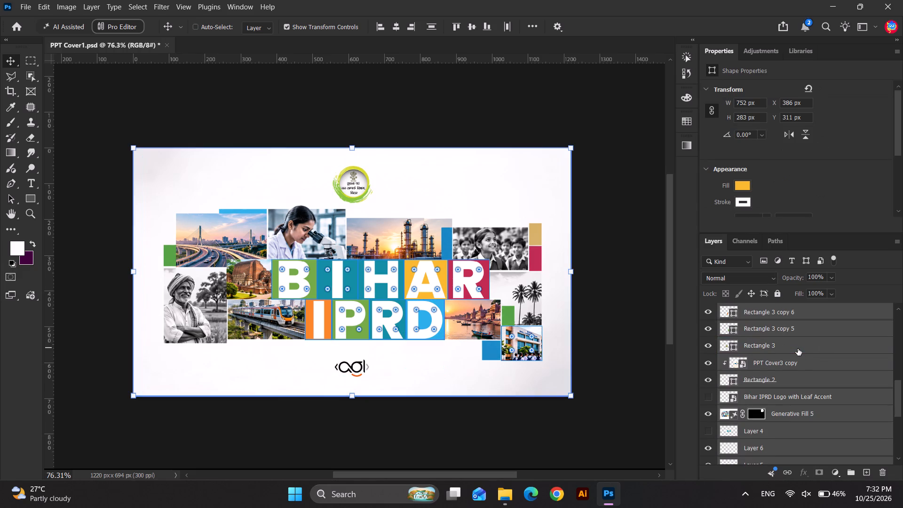
key("ctrl+g")
Centre the collage group horizontally on the canvas.
left_click(392, 24)
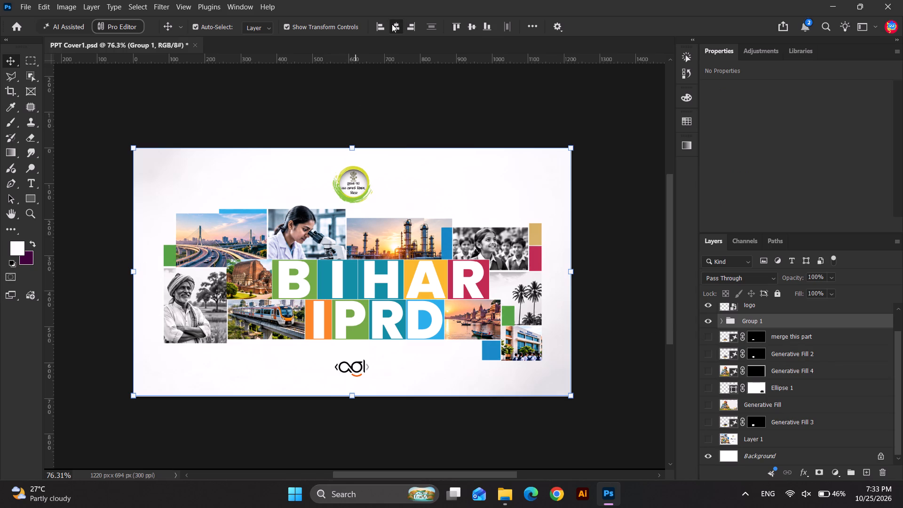
left_click(376, 93)
left_click(347, 178)
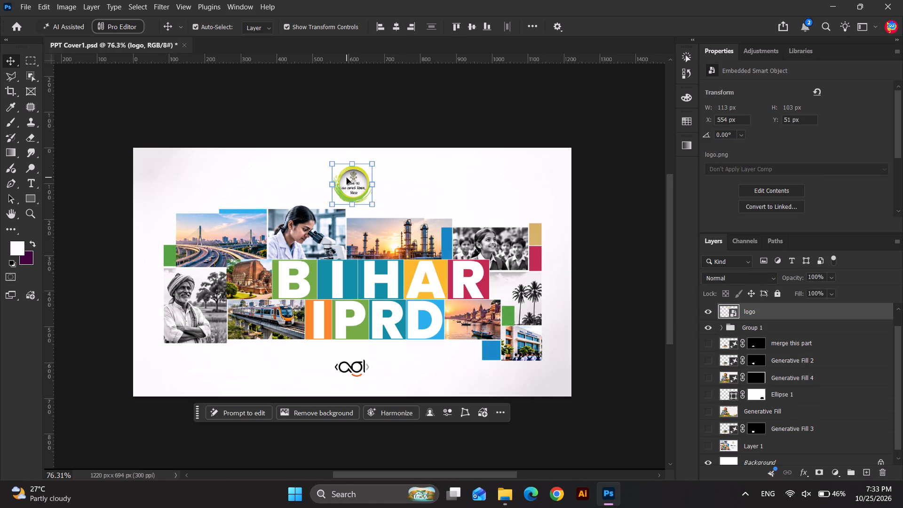
left_click(764, 329)
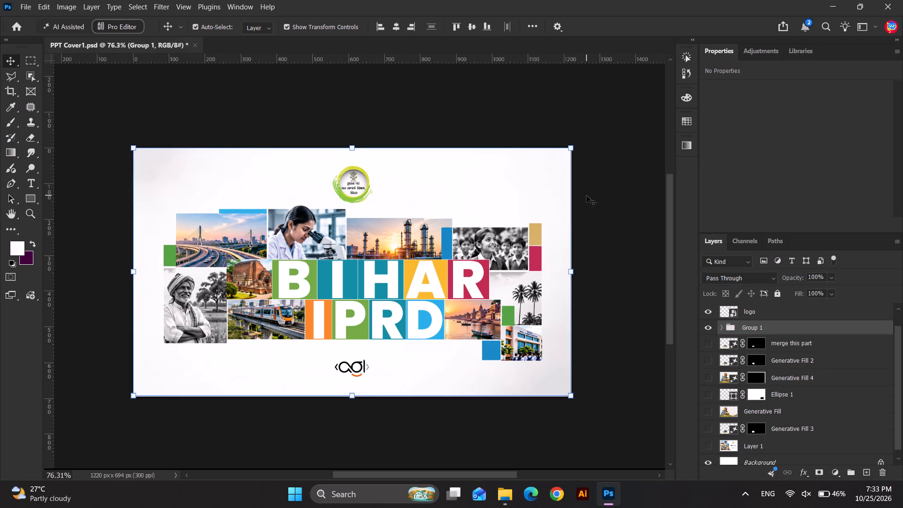
left_click(589, 121)
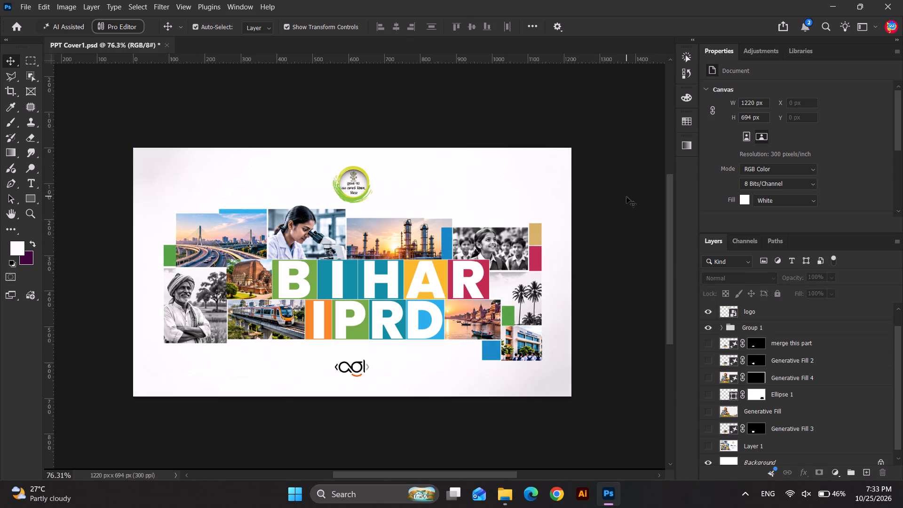
Nudge the round emblem logo slightly upward, away from the collage.
left_click(362, 180)
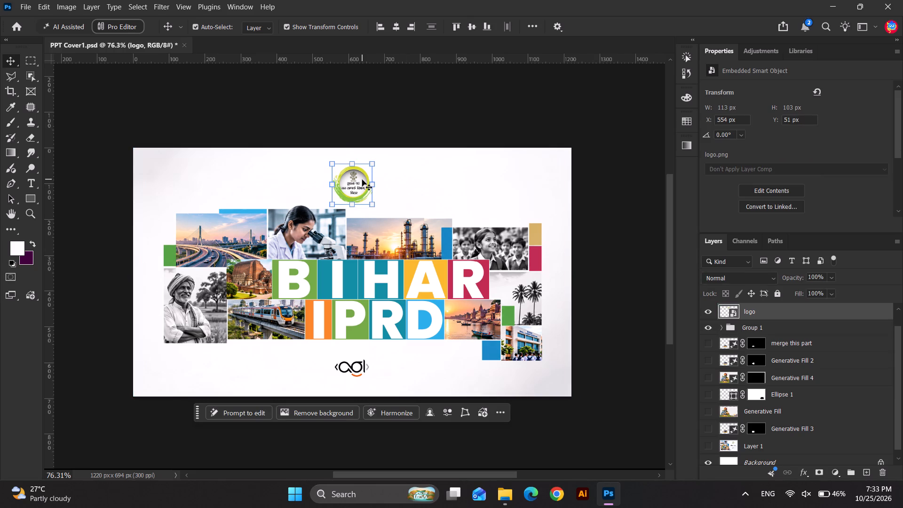
key("Up")
key("Up")
key("Up")
key("Up")
key("Up")
key("Up")
key("Up")
left_click(383, 116)
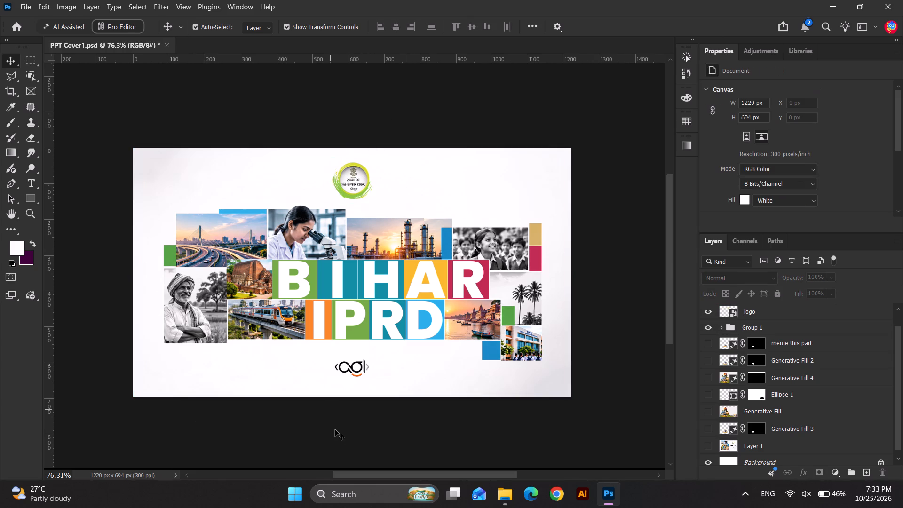
Scale the logo below the IPRD tiles (Layer 2) to 113.86% and centre it horizontally on the canvas.
left_click(336, 432)
left_click(357, 363)
scroll(355, 365, "up", 6)
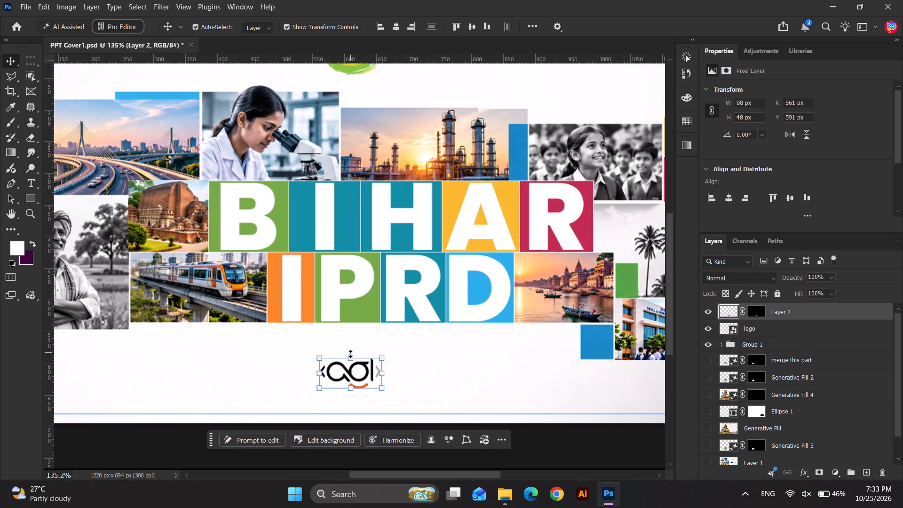
left_click_drag(350, 354, 352, 349)
key("Return")
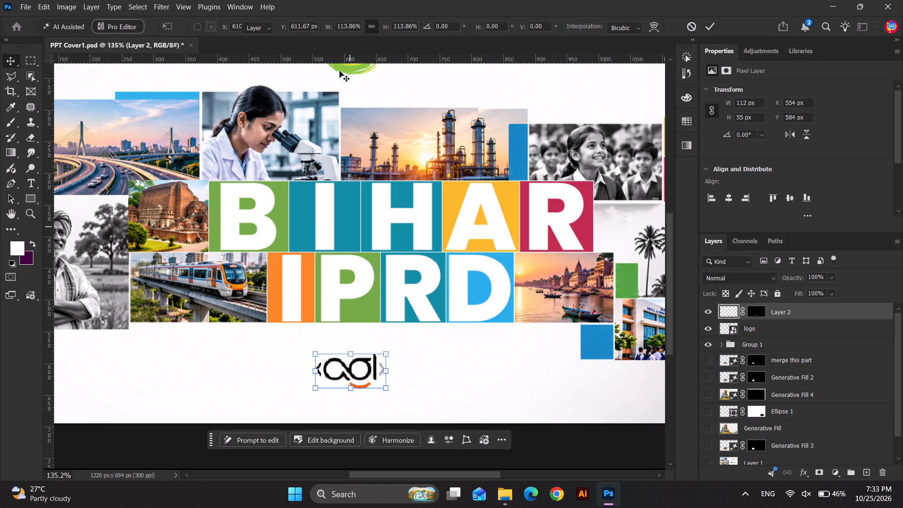
left_click(392, 26)
scroll(386, 345, "down", 10)
left_click(461, 440)
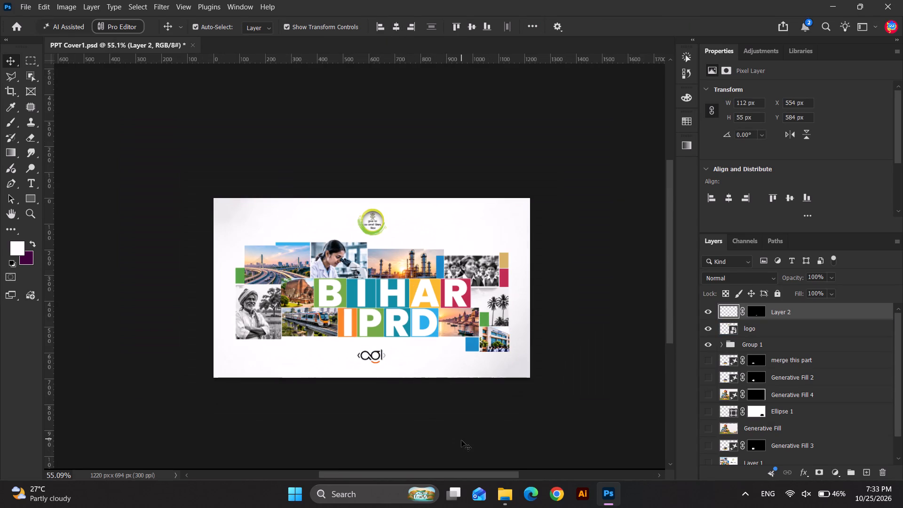
Save the document.
key("ctrl+s")
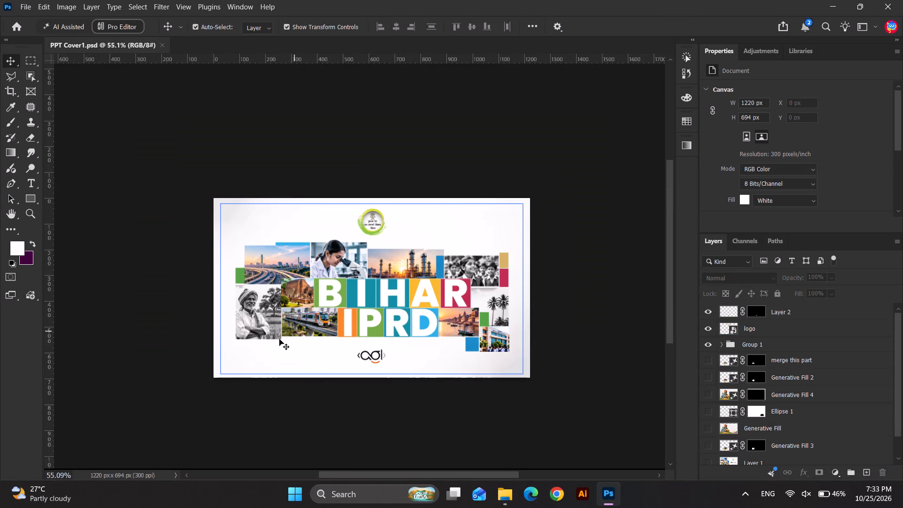
left_click(339, 452)
Nudge Group 1, the whole collage, down about 13 px between the two logos.
left_click(422, 312)
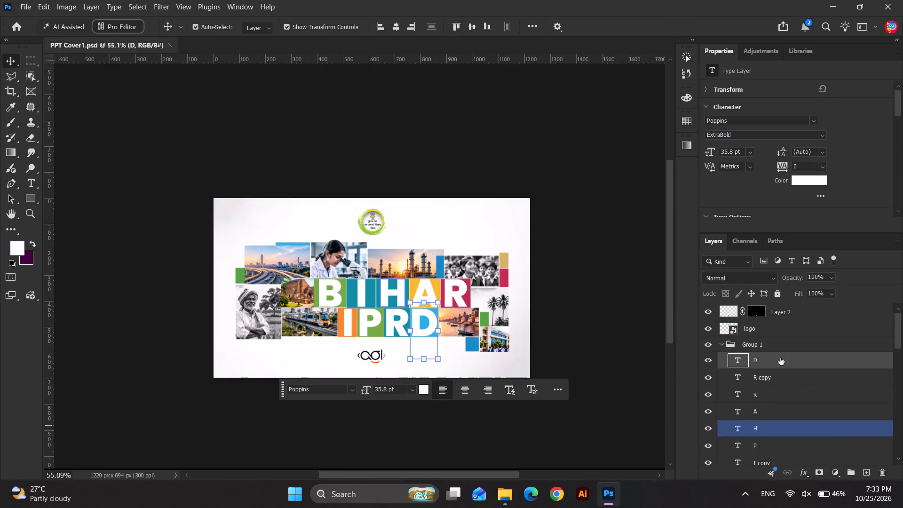
left_click(763, 344)
key("Down")
key("Down")
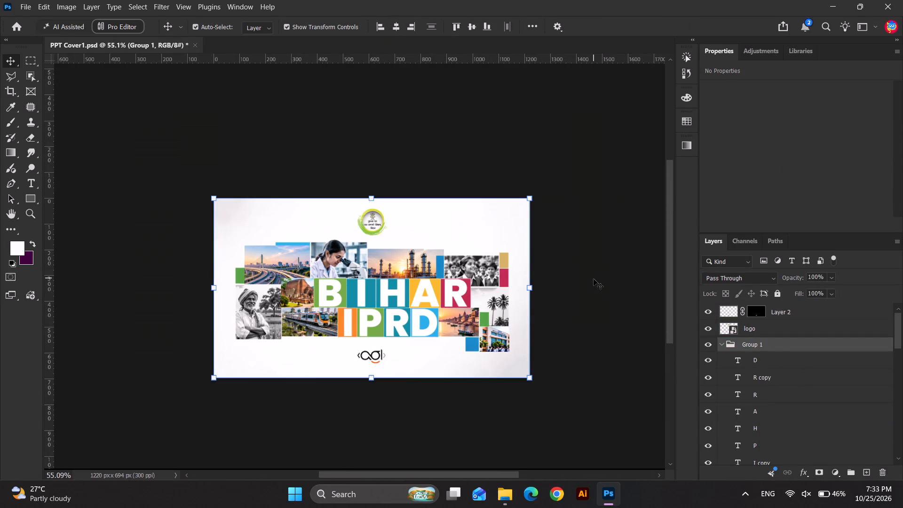
key("Down")
key("Down")
key("Down")
key("Down")
key("Down")
key("Down")
key("Down")
key("Down")
key("Down")
key("Down")
key("Down")
key("Down")
key("Down")
key("Down")
key("Down")
key("Down")
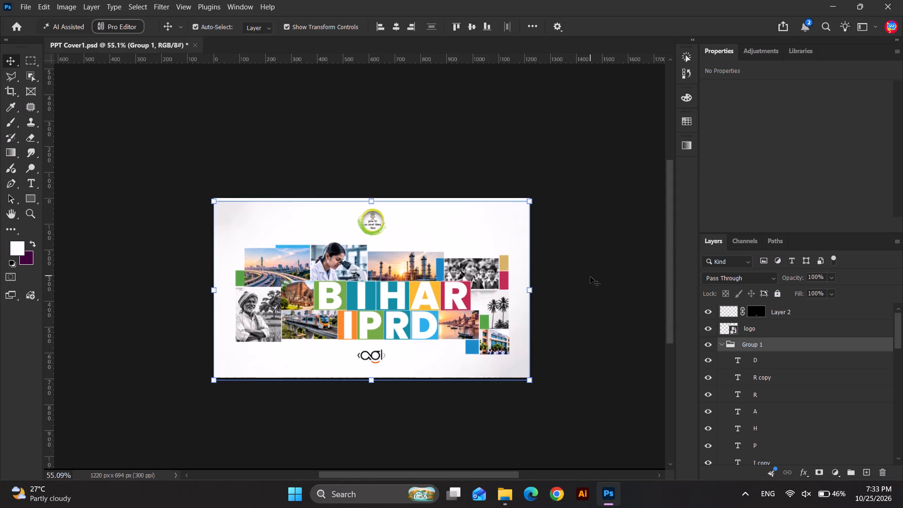
key("Down")
key("Down")
key("Down")
key("Down")
key("Down")
key("Down")
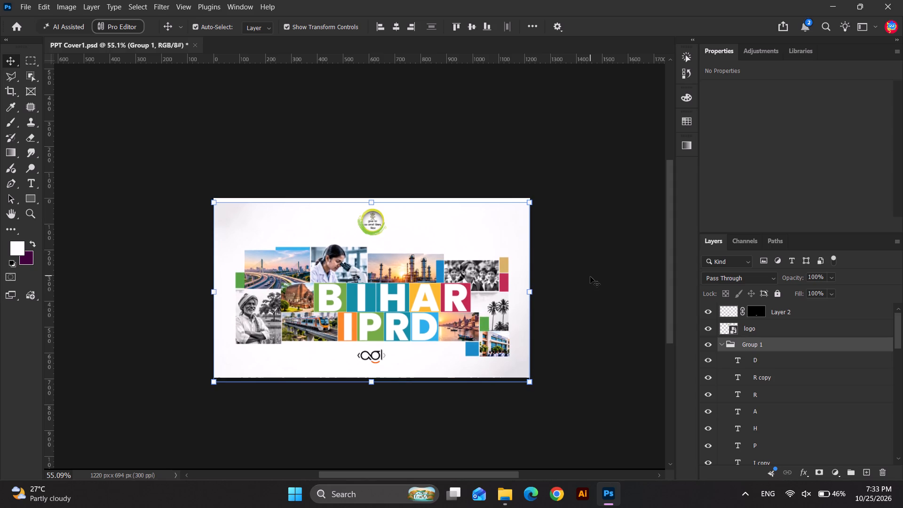
key("Up")
key("Up")
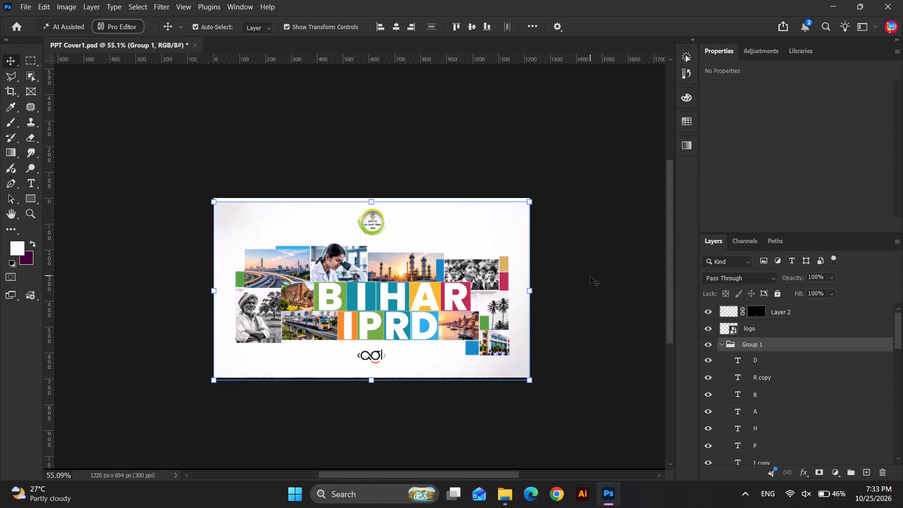
left_click(590, 277)
Examine the cover's top edge up close for the gap between the canvas edge and Group 1's background.
scroll(499, 215, "up", 6)
scroll(315, 94, "up", 3)
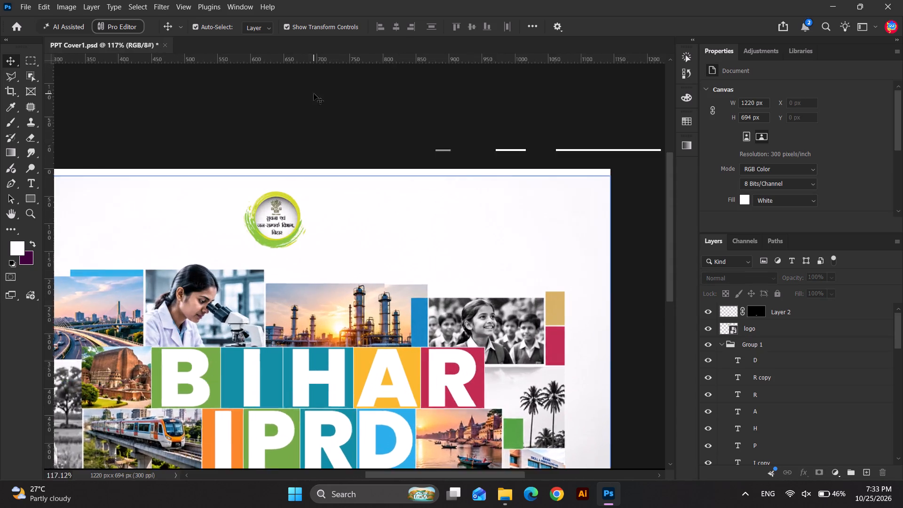
scroll(314, 94, "up", 4)
left_click(309, 83)
left_click(319, 160)
scroll(319, 160, "down", 6)
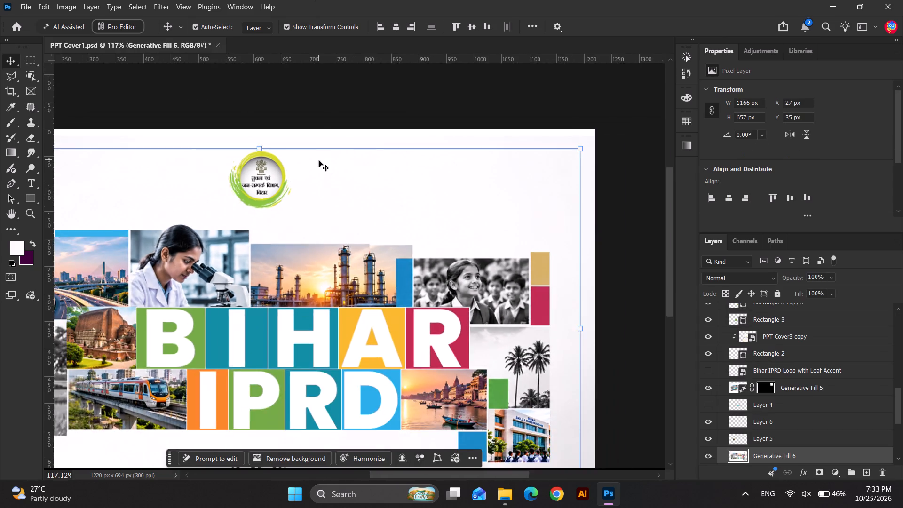
scroll(319, 160, "down", 2)
scroll(765, 434, "up", 20)
scroll(765, 434, "up", 2)
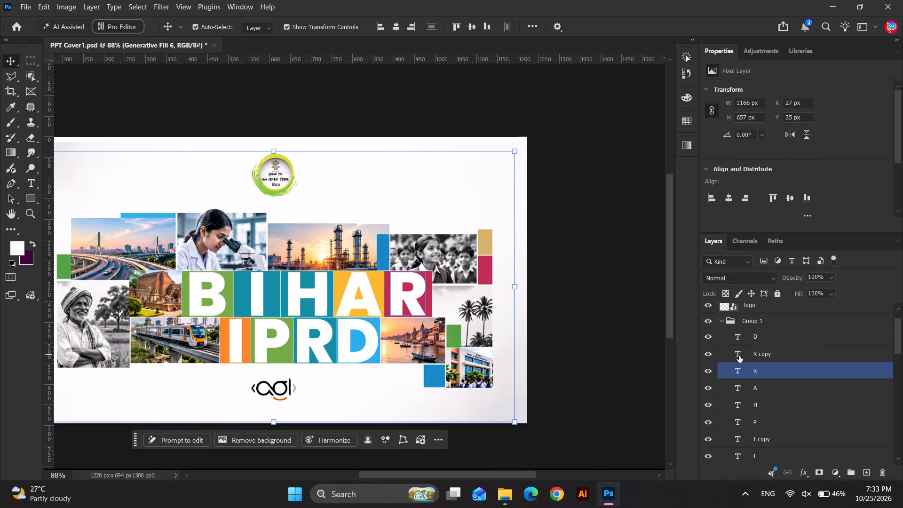
left_click(724, 343)
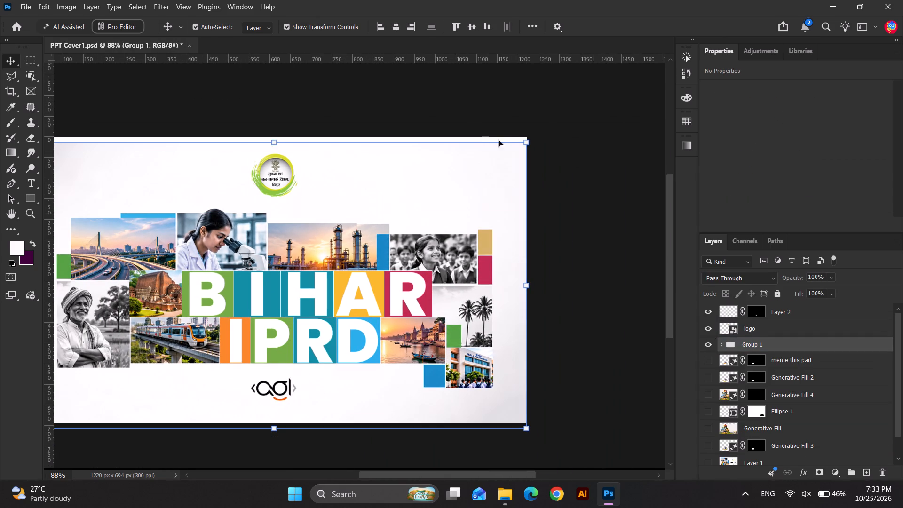
scroll(455, 117, "up", 7)
scroll(363, 222, "up", 8)
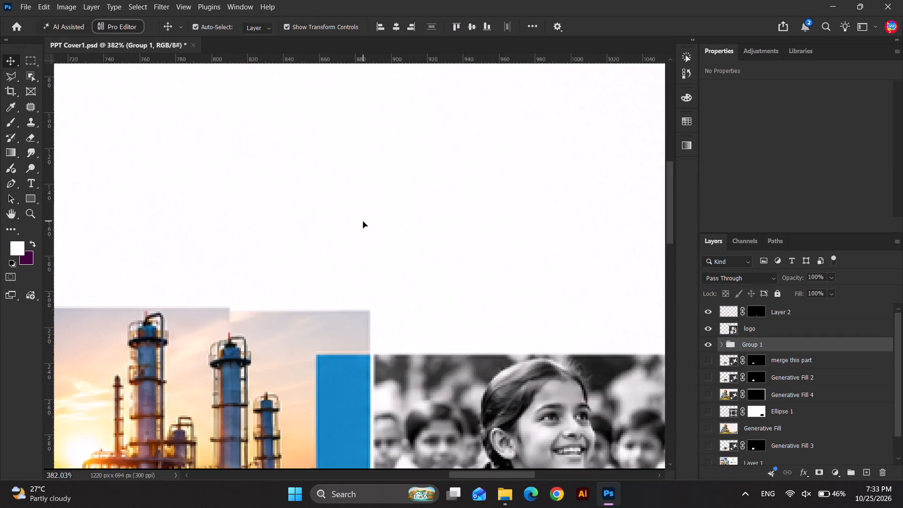
scroll(363, 222, "down", 15)
scroll(336, 101, "up", 9)
scroll(387, 136, "up", 4)
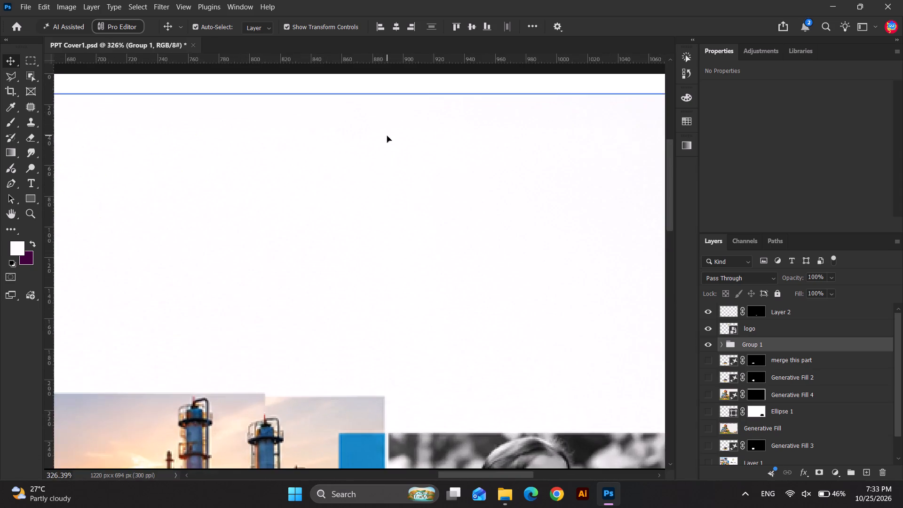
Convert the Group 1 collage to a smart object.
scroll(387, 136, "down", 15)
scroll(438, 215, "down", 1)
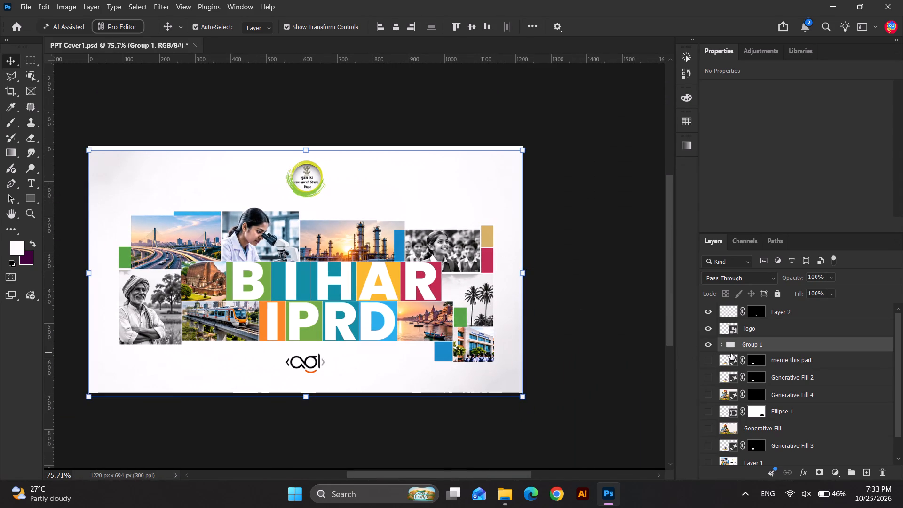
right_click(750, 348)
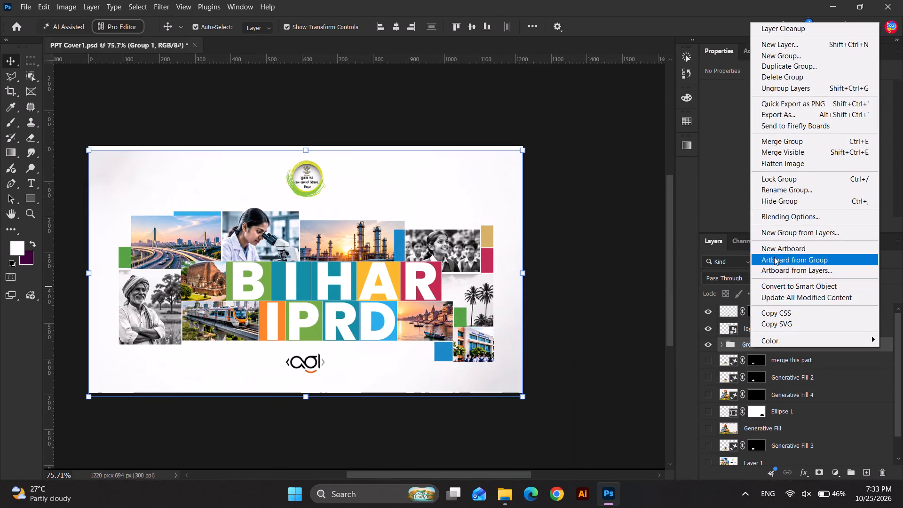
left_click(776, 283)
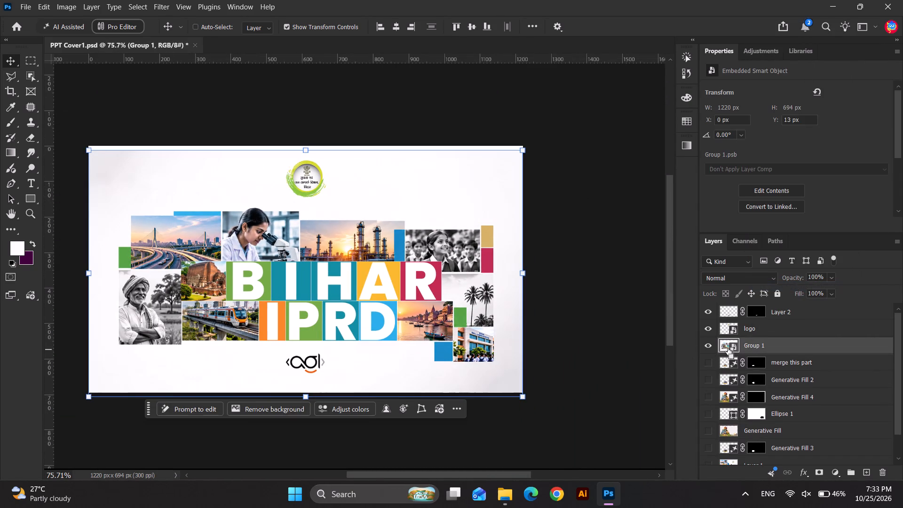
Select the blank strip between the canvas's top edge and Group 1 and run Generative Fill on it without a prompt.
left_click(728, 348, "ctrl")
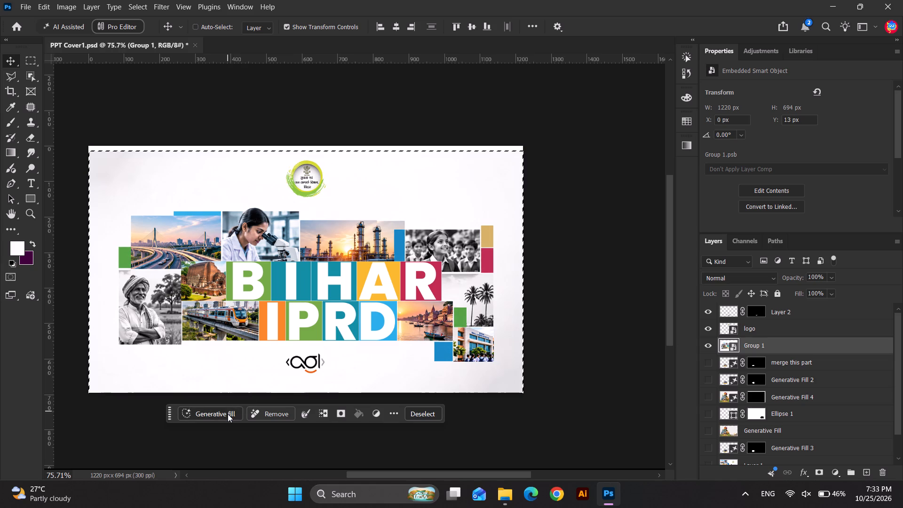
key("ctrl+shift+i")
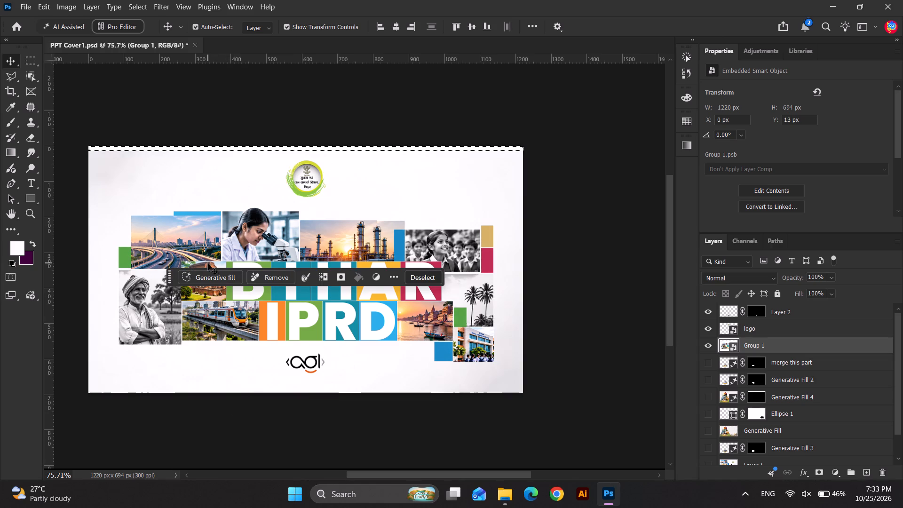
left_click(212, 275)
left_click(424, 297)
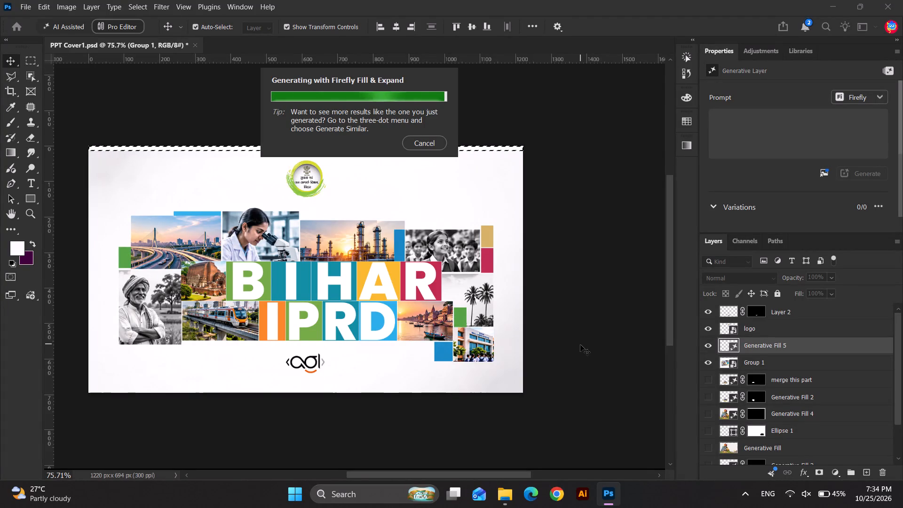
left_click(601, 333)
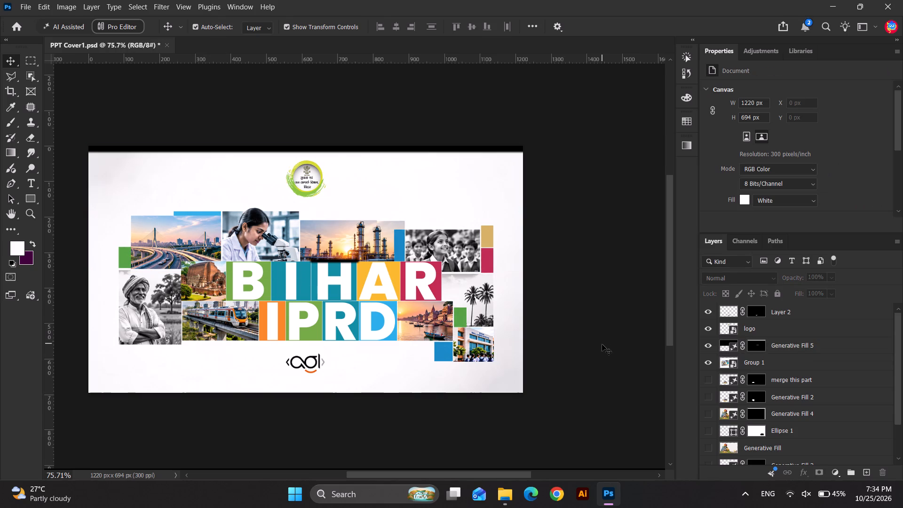
Undo the Generative Fill on the cover's top strip and clear the strip selection.
key("ctrl+z")
left_click(575, 231)
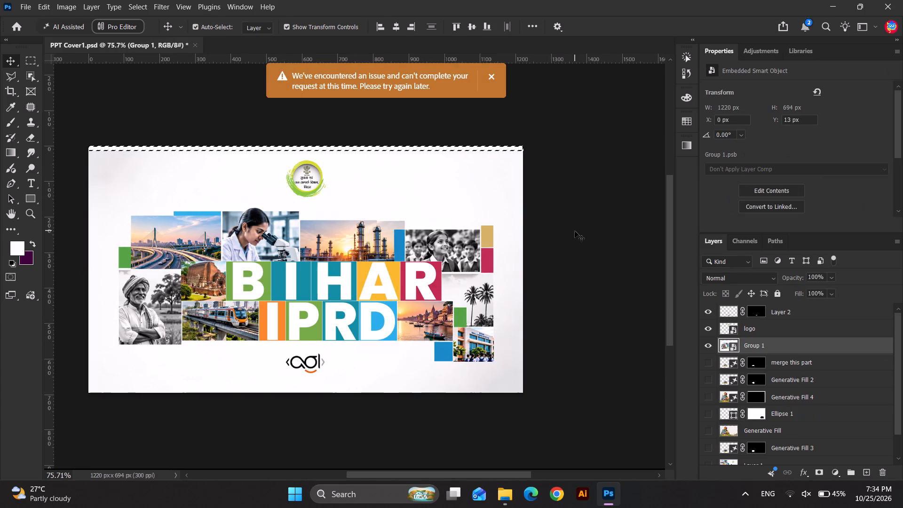
left_click(24, 61)
left_click(185, 95)
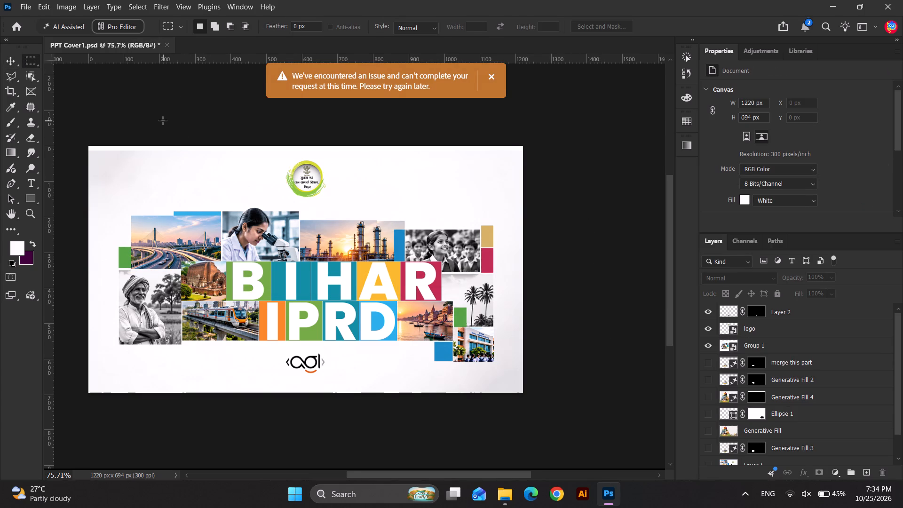
Undo back through the smart object conversion to restore Group 1 as an ordinary layer group.
scroll(163, 120, "up", 2)
left_click(13, 56)
left_click(169, 154)
scroll(243, 192, "down", 2)
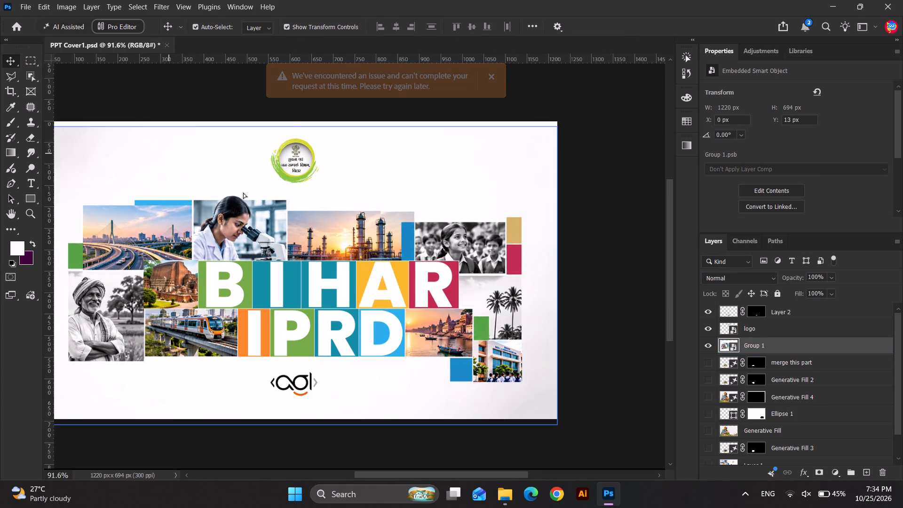
scroll(243, 192, "down", 1)
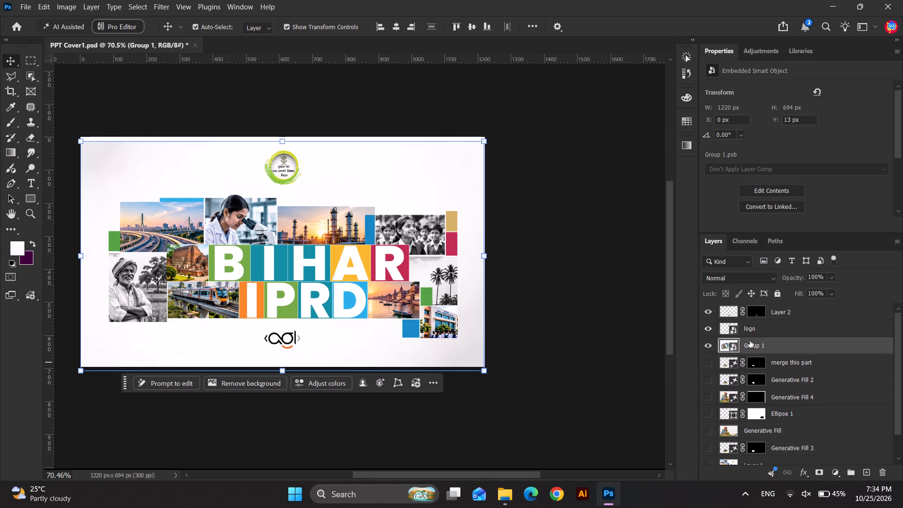
key("ctrl+z")
key("ctrl+z")
key("ctrl+z")
key("ctrl+z")
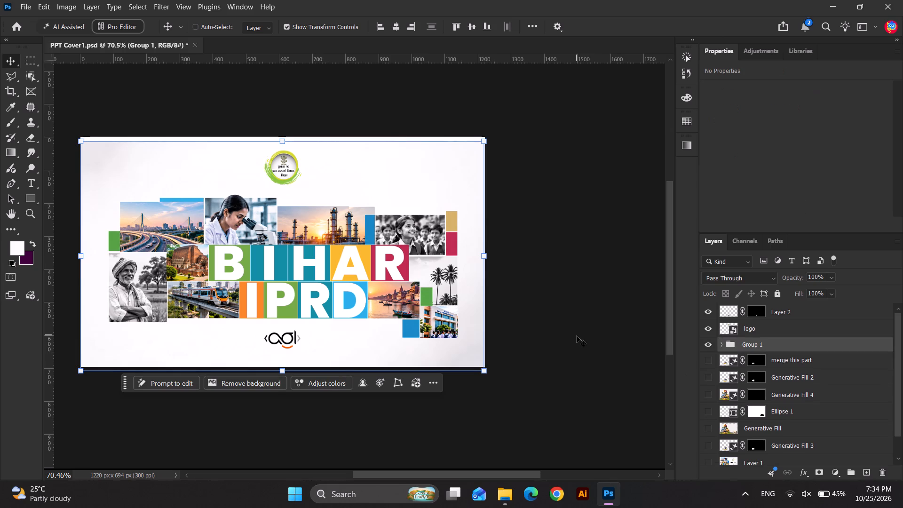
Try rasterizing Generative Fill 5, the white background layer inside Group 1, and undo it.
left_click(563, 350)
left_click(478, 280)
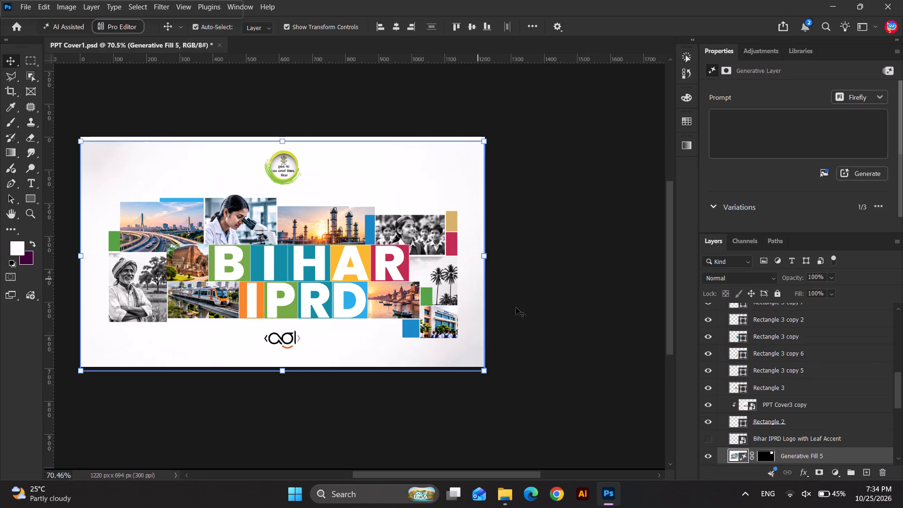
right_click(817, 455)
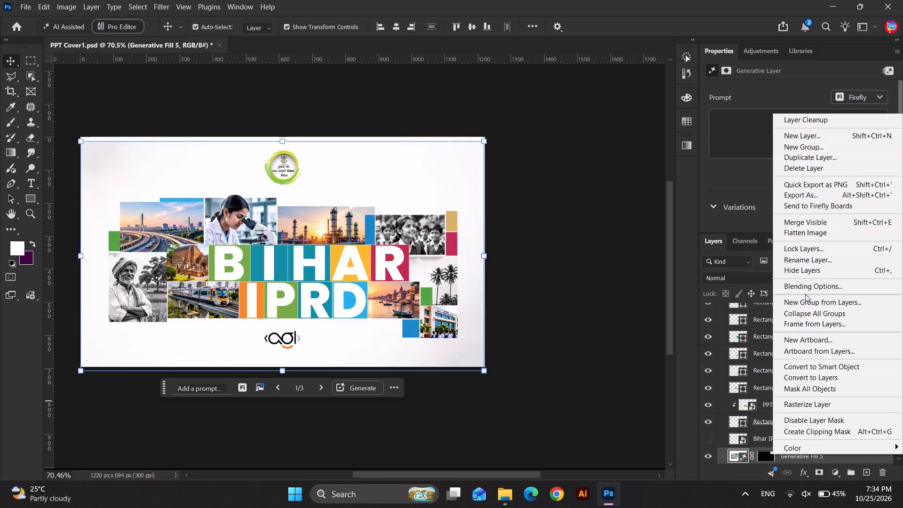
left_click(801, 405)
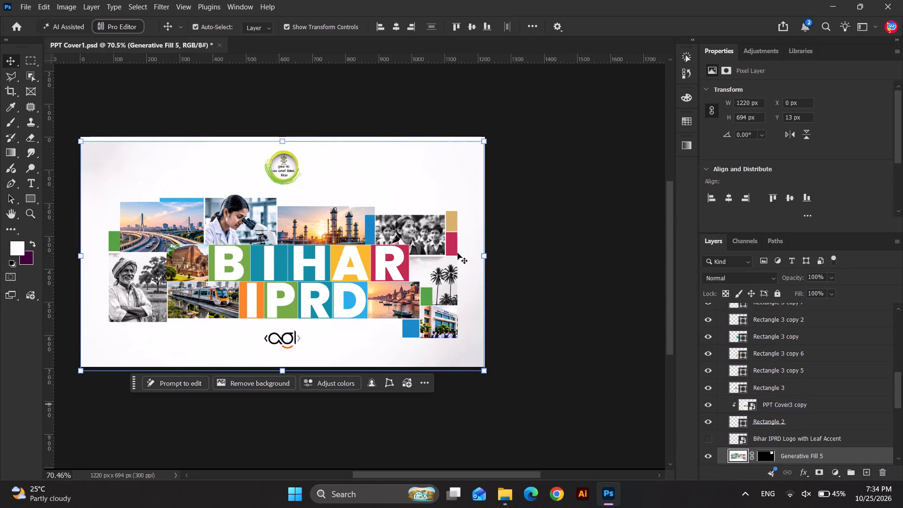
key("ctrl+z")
Convert the Generative Fill 5 background layer inside Group 1 to a smart object.
right_click(798, 458)
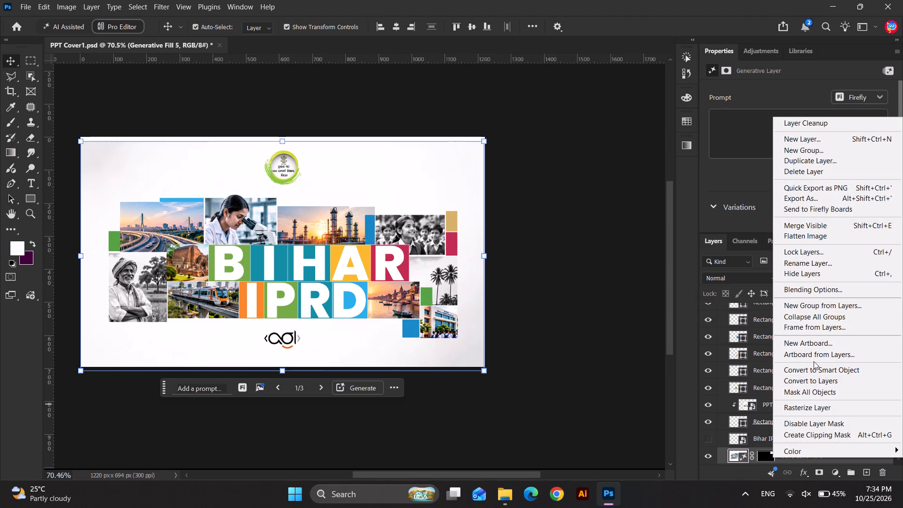
left_click(815, 369)
Bring up the layer commands for the converted Generative Fill 5 background layer.
right_click(795, 456)
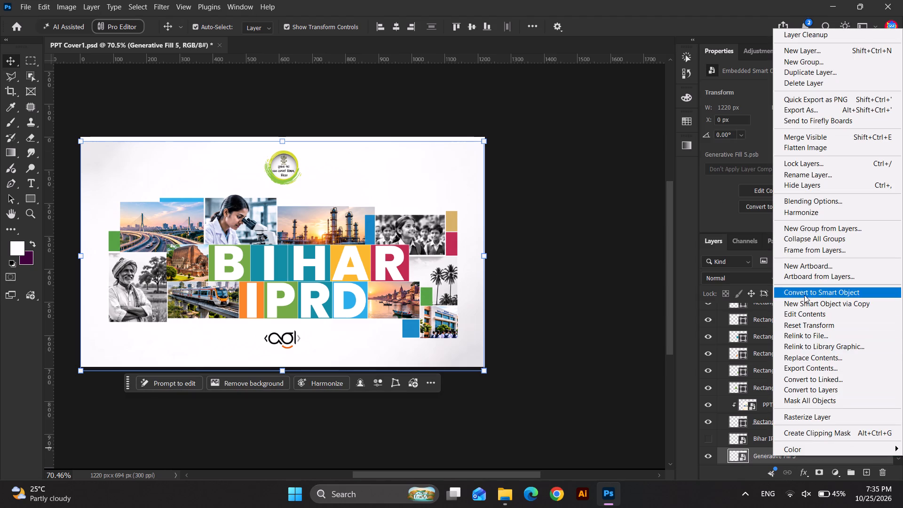
Rasterize Group 1's background layer, Generative Fill 5.
left_click(797, 421)
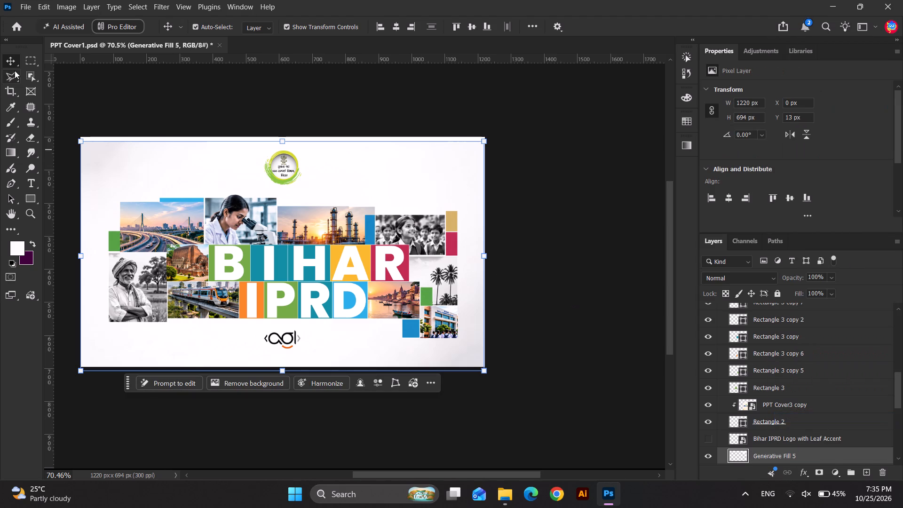
Marquee a full-width strip about 45 px tall along the canvas's top edge and stretch the background in it upward over the gap.
left_click(28, 61)
left_click_drag(61, 122, 200, 146)
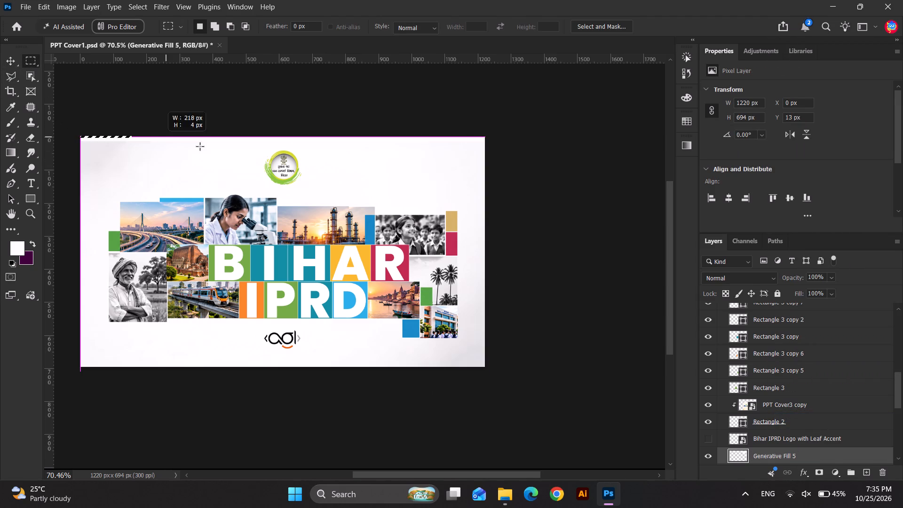
left_click_drag(200, 146, 523, 152)
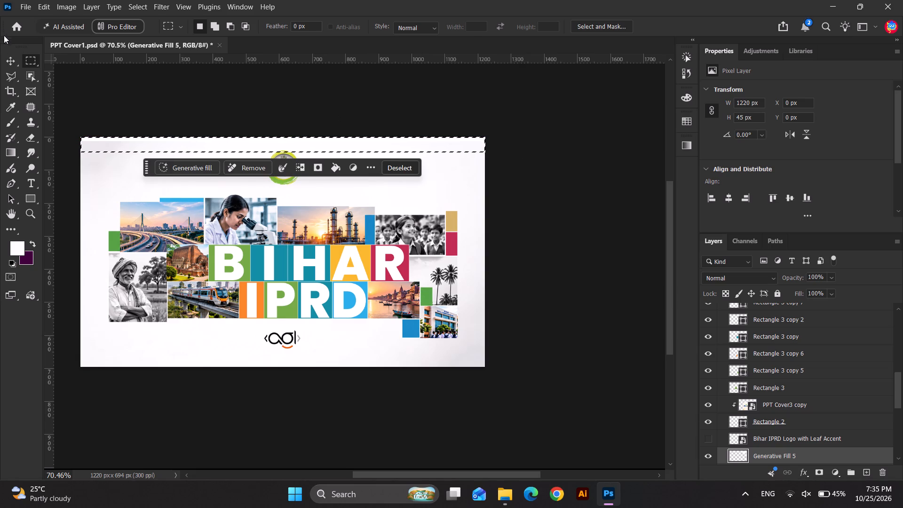
left_click(8, 62)
left_click_drag(278, 137, 280, 127)
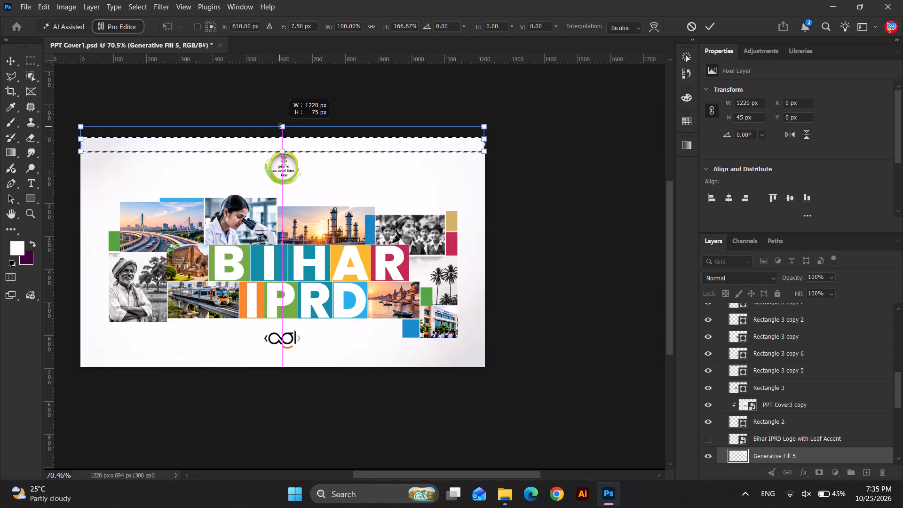
left_click_drag(280, 127, 280, 127)
left_click(30, 56)
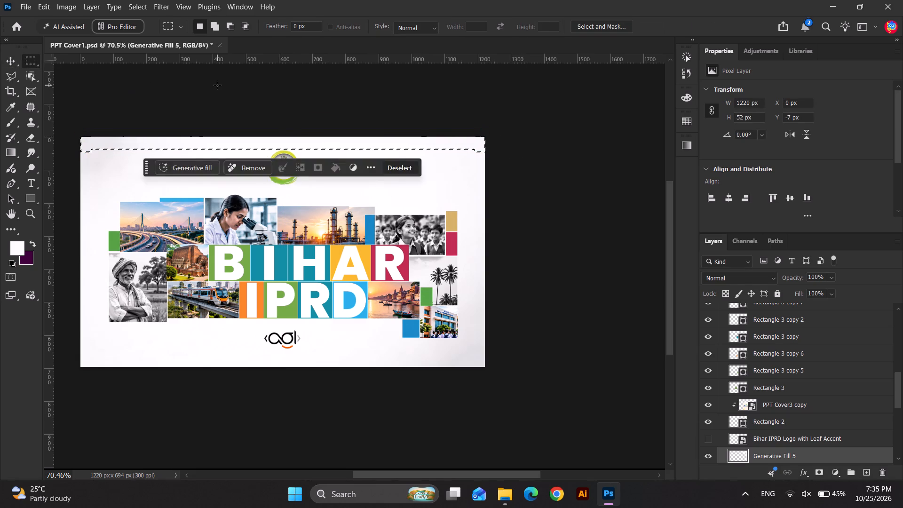
left_click(217, 85)
scroll(270, 127, "up", 4)
scroll(338, 151, "up", 4)
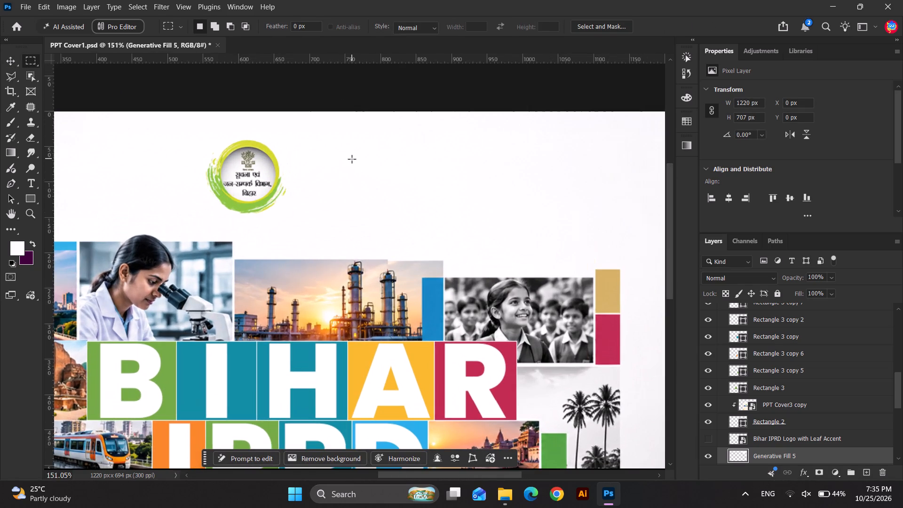
Save the document.
scroll(352, 159, "down", 15)
left_click(352, 159)
key("ctrl+s")
Nudge the round logo above the collage down 10 px.
scroll(295, 155, "up", 1)
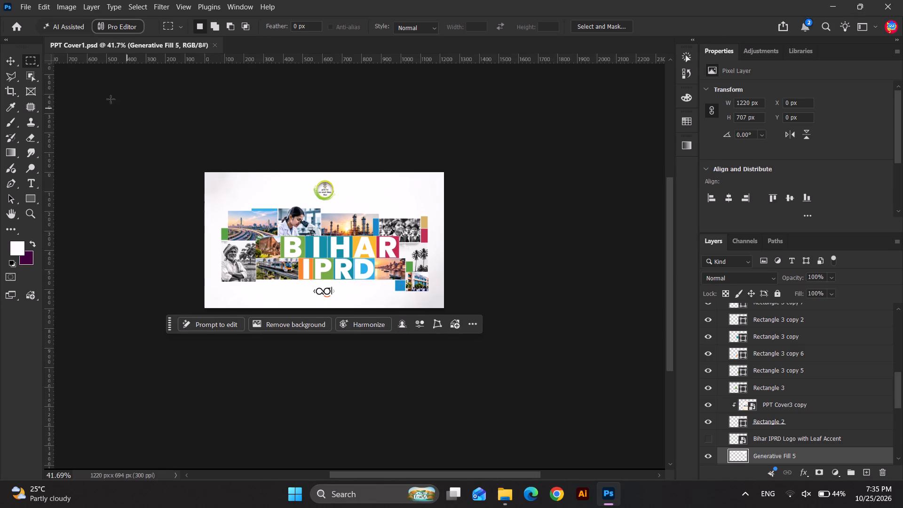
left_click(7, 64)
left_click(552, 290)
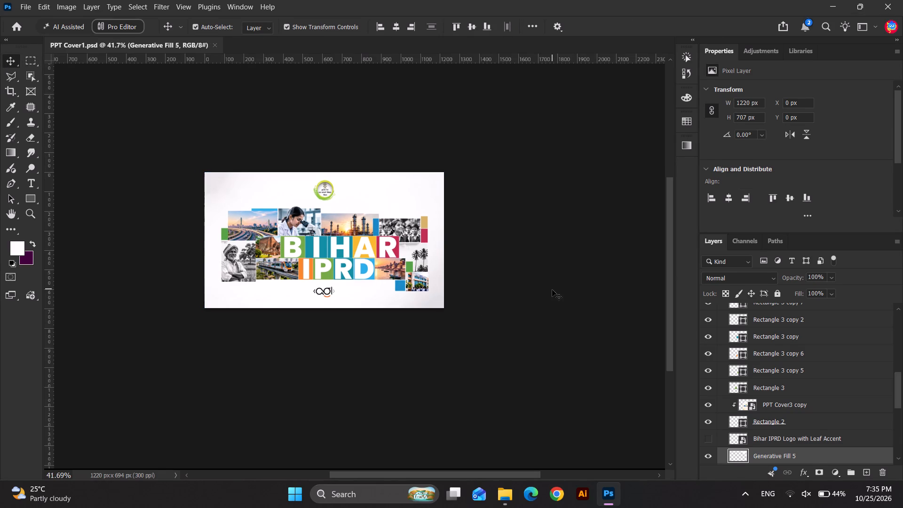
left_click(325, 192)
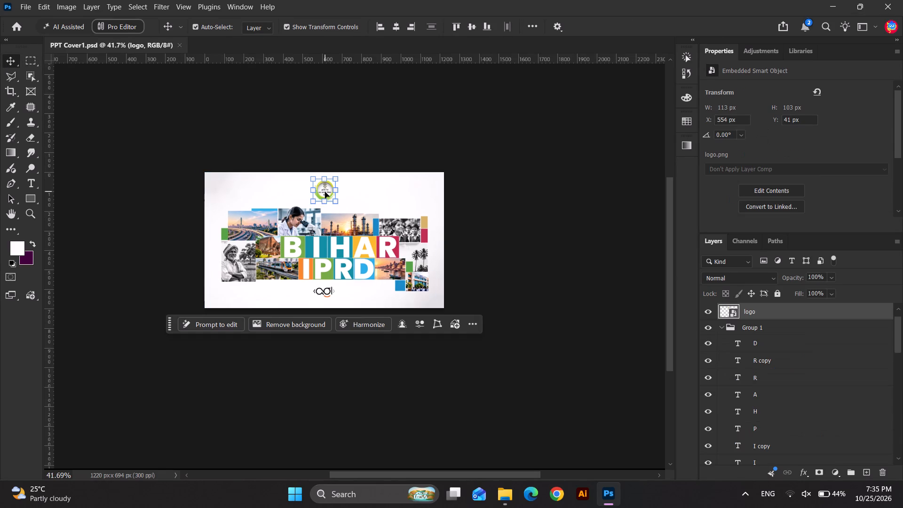
key("shift+Down")
left_click(347, 141)
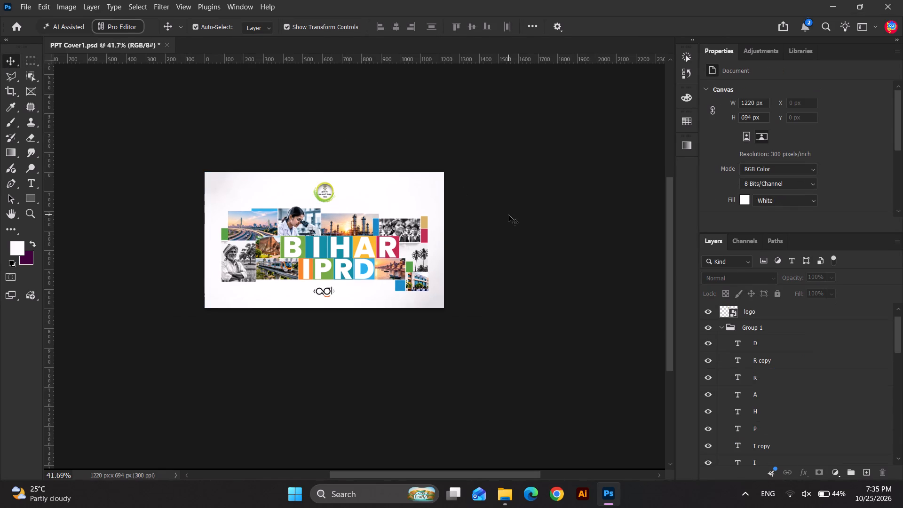
Save the document.
left_click(505, 238)
key("ctrl+s")
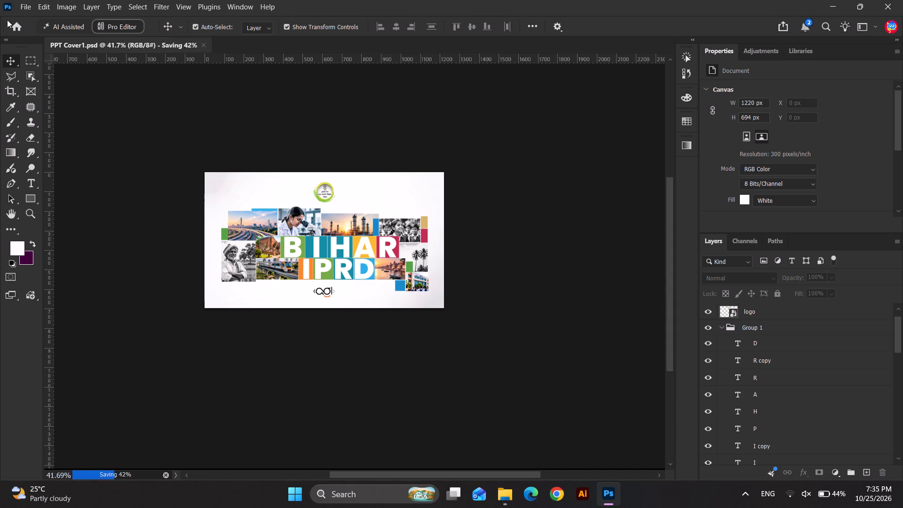
Align the round logo above the collage to the horizontal centre of the canvas.
left_click(326, 190)
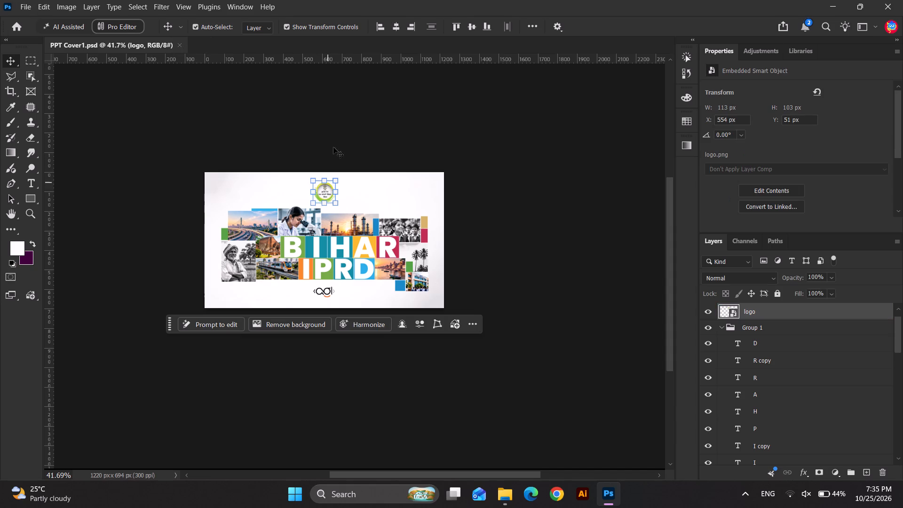
left_click(391, 25)
left_click(391, 98)
Save the document.
key("ctrl+s")
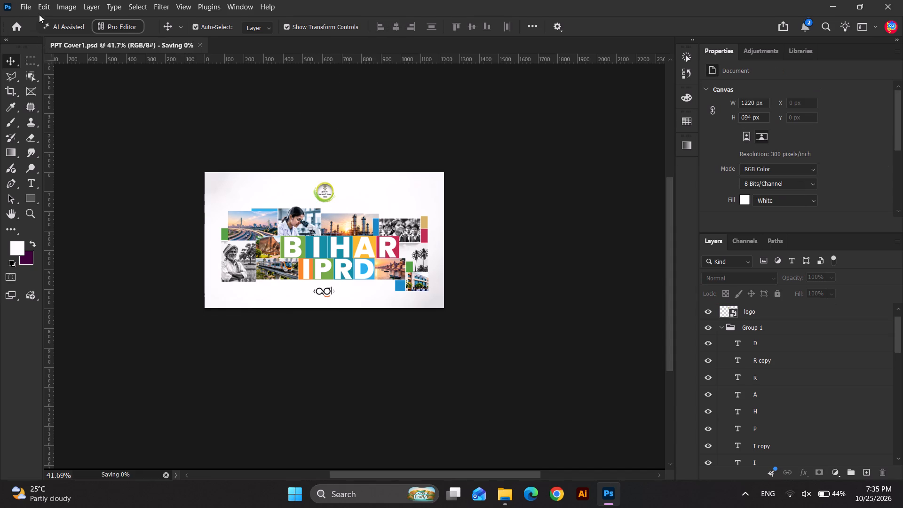
Examine the logo below the IPRD tiles and the cover's bottom edge up close.
left_click(28, 5)
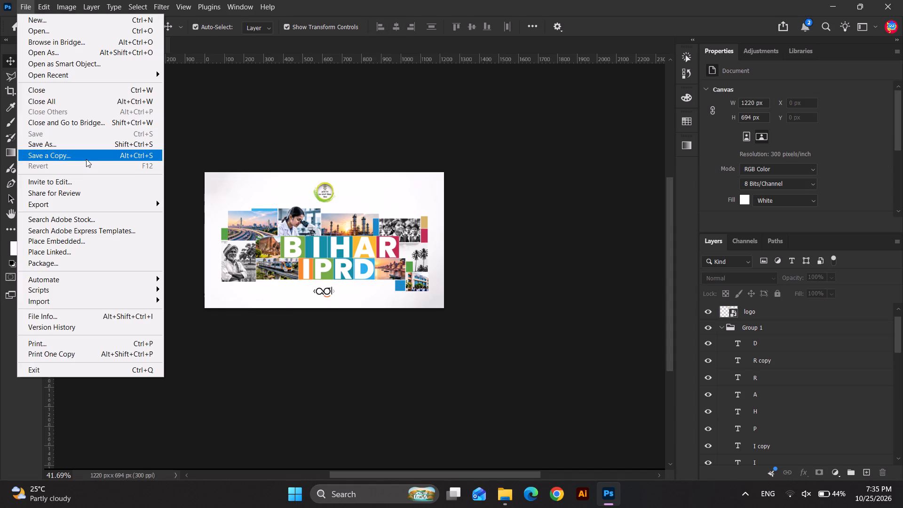
scroll(106, 168, "up", 3)
left_click(277, 350)
scroll(317, 287, "up", 2)
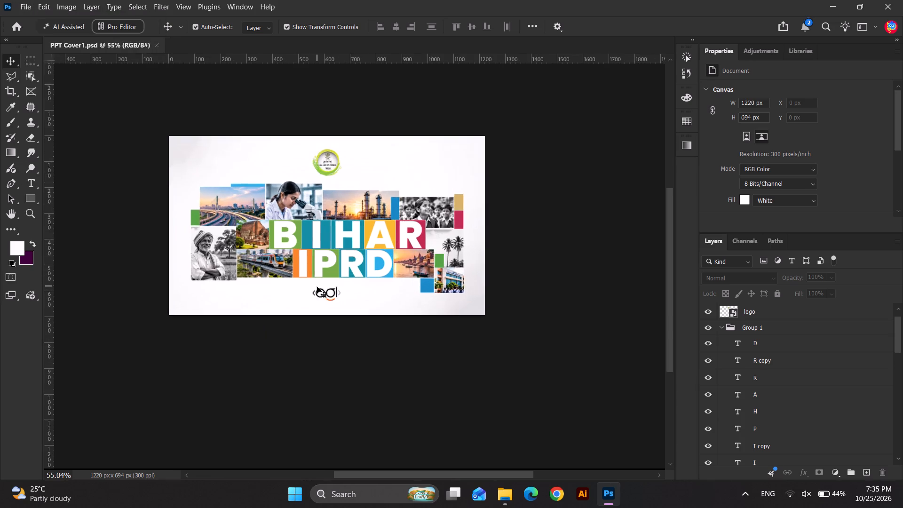
scroll(317, 287, "up", 7)
scroll(384, 259, "up", 4)
scroll(413, 388, "up", 3)
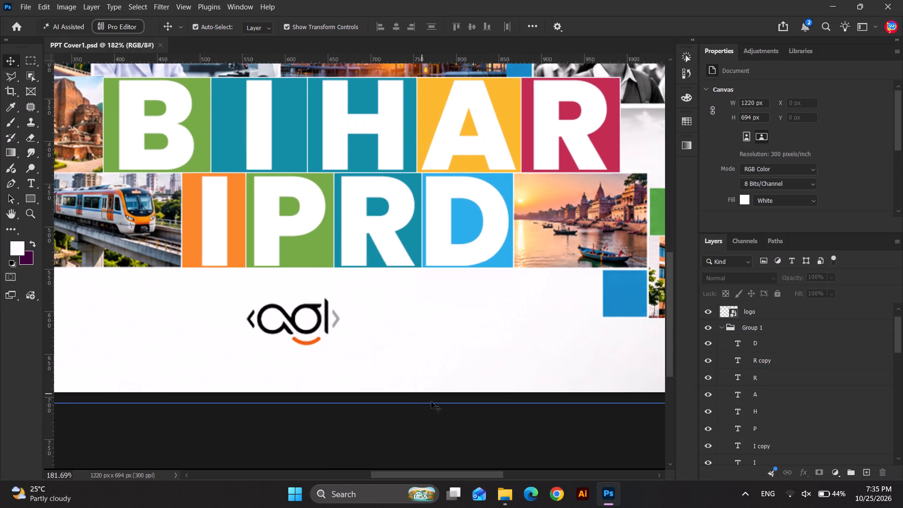
left_click(458, 443)
scroll(411, 305, "down", 5)
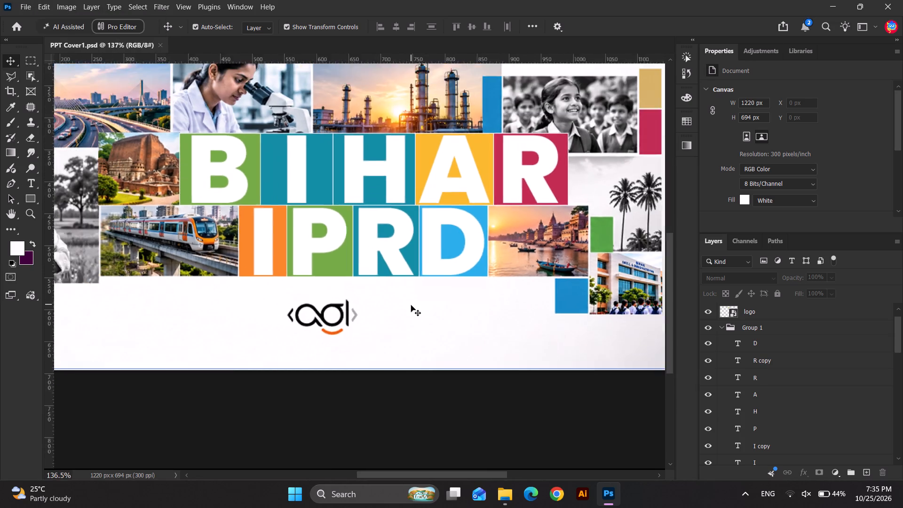
scroll(411, 305, "down", 2)
Save the document.
key("ctrl+s")
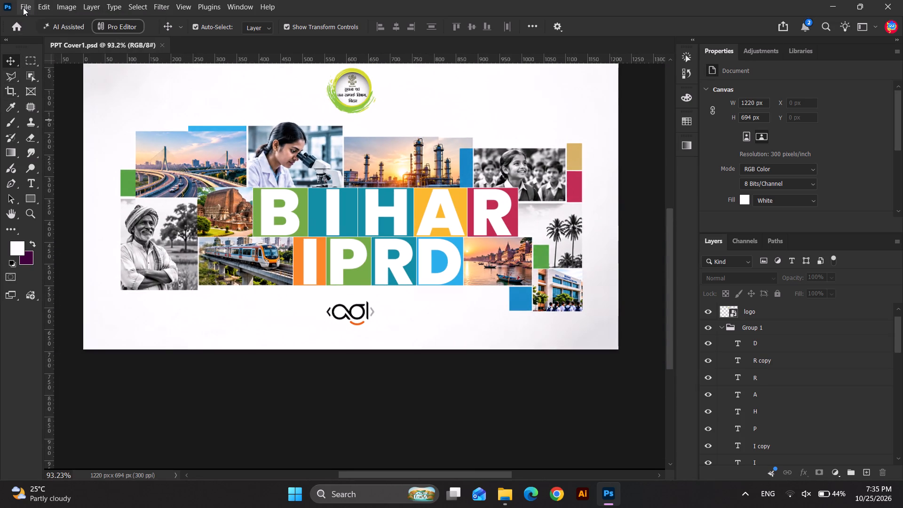
Save a PNG copy named PPT Cover1 copy in the 25.10.26 folder, replacing the existing file.
left_click(23, 8)
left_click(63, 156)
left_click(165, 359)
left_click(130, 278)
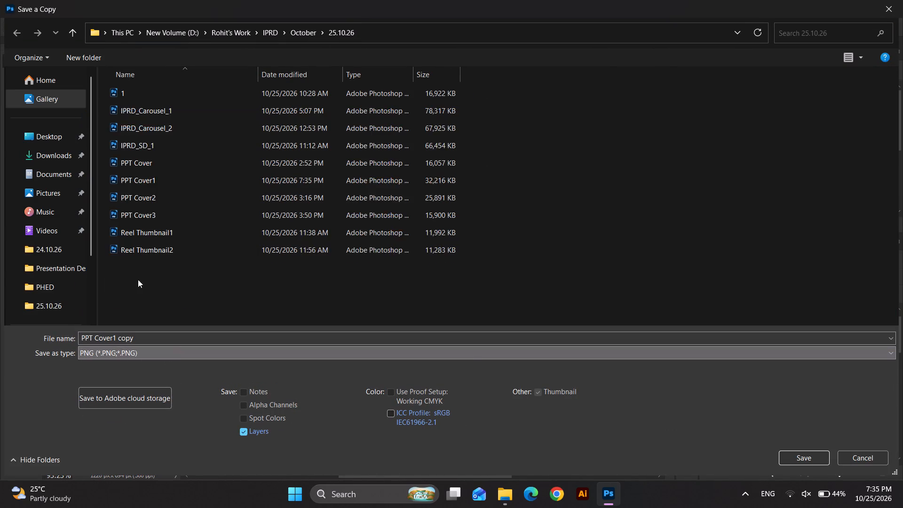
left_click(795, 461)
left_click(494, 239)
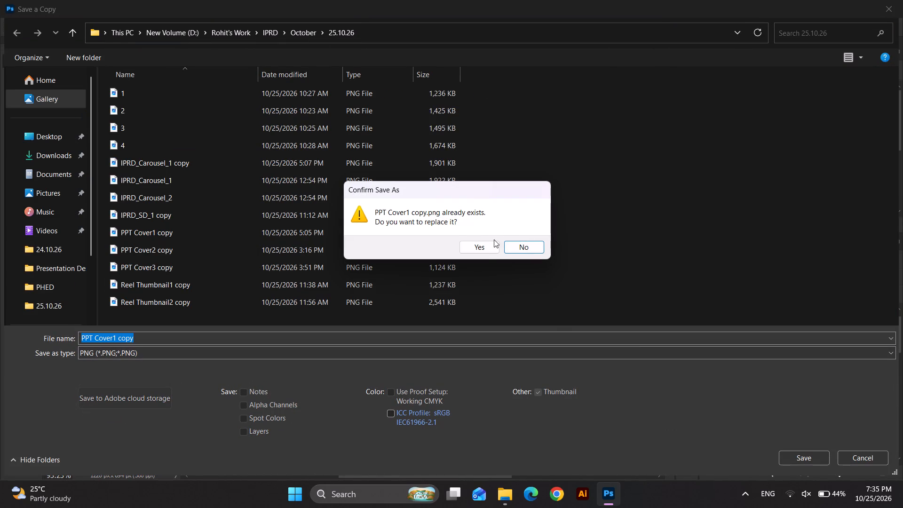
Replace the existing PPT Cover1 copy PNG in the 25.10.26 folder and complete the save.
left_click(489, 252)
left_click(522, 143)
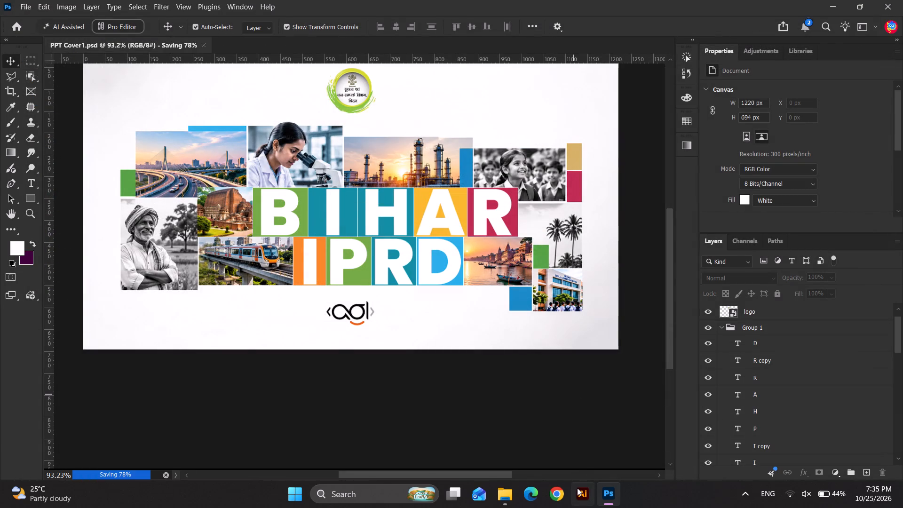
Switch to Chrome and open the bookmarked WhatsApp Web site.
left_click(562, 489)
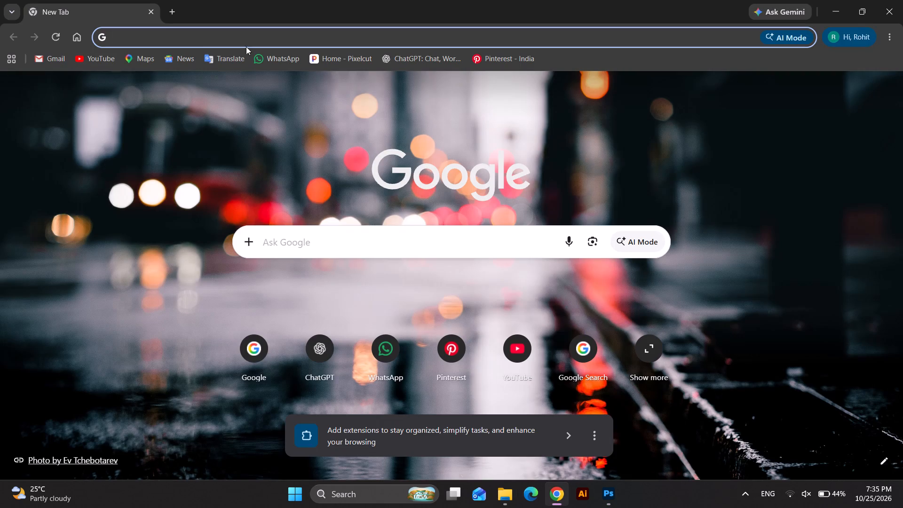
left_click(266, 57)
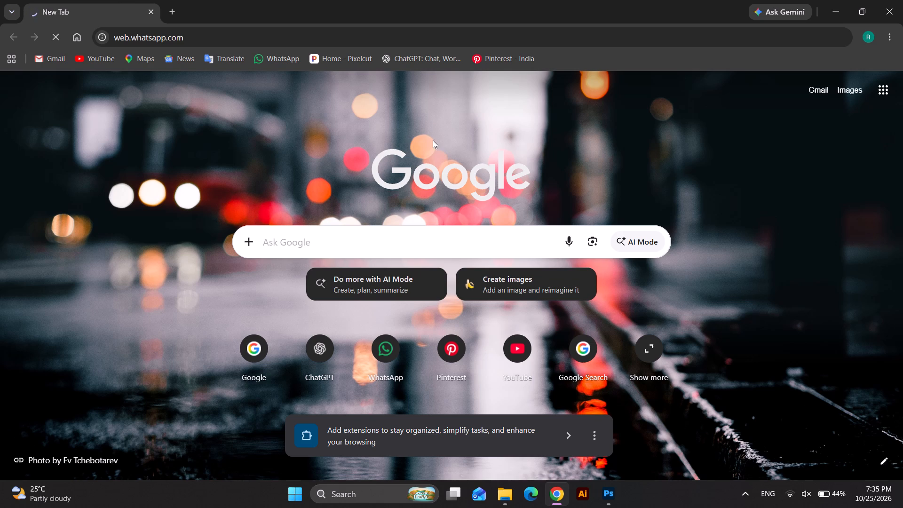
left_click(265, 58)
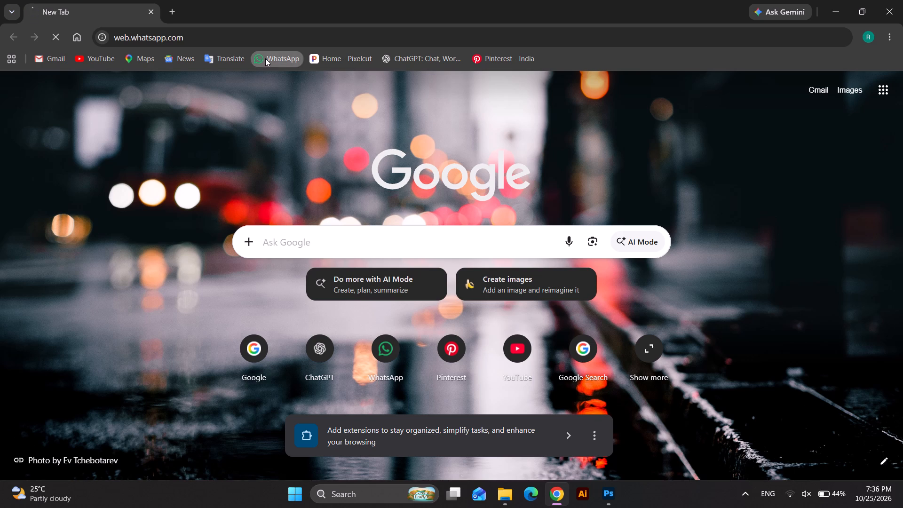
left_click(790, 489)
left_click(745, 274)
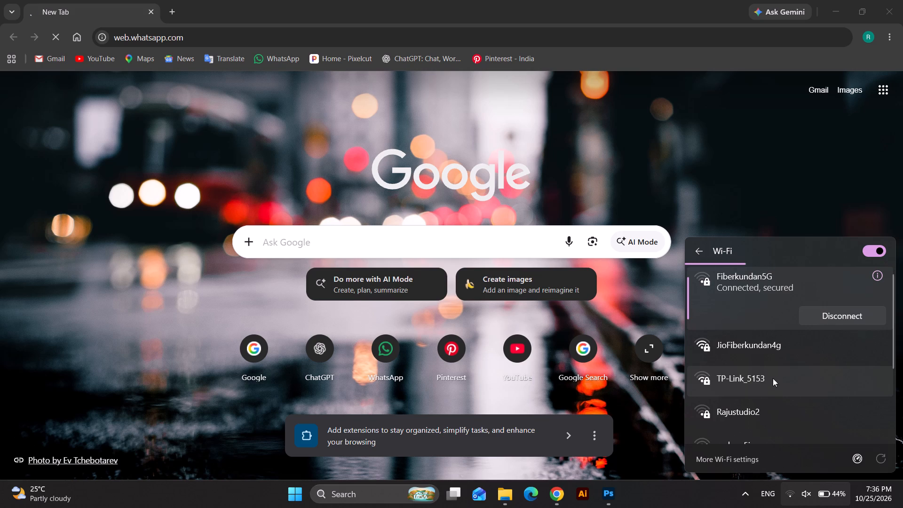
left_click(737, 349)
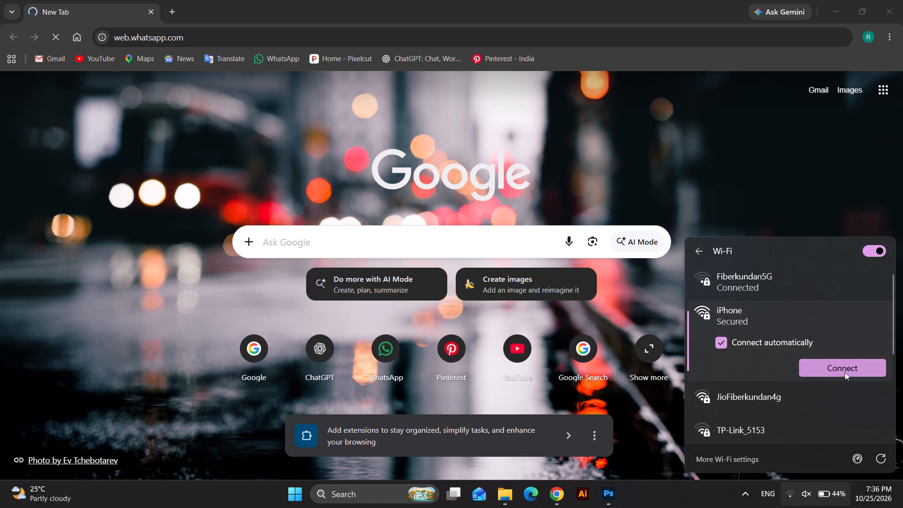
left_click(845, 369)
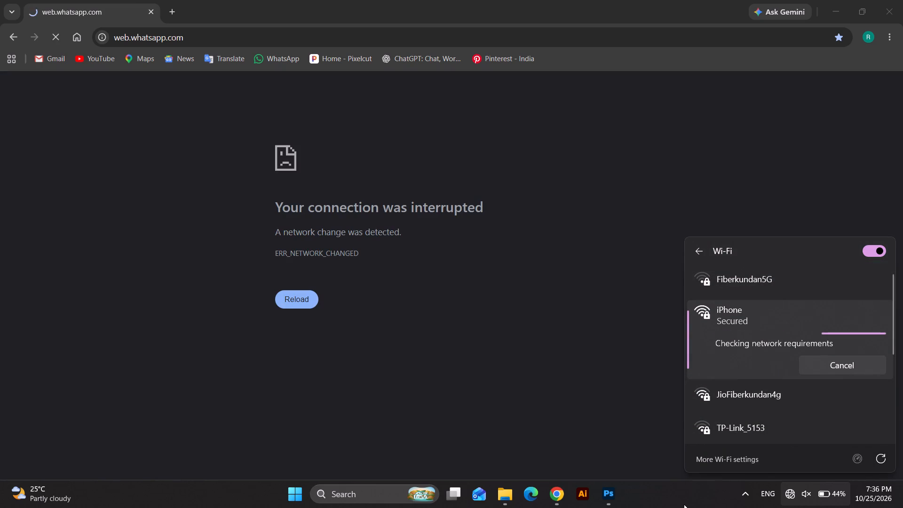
left_click(684, 504)
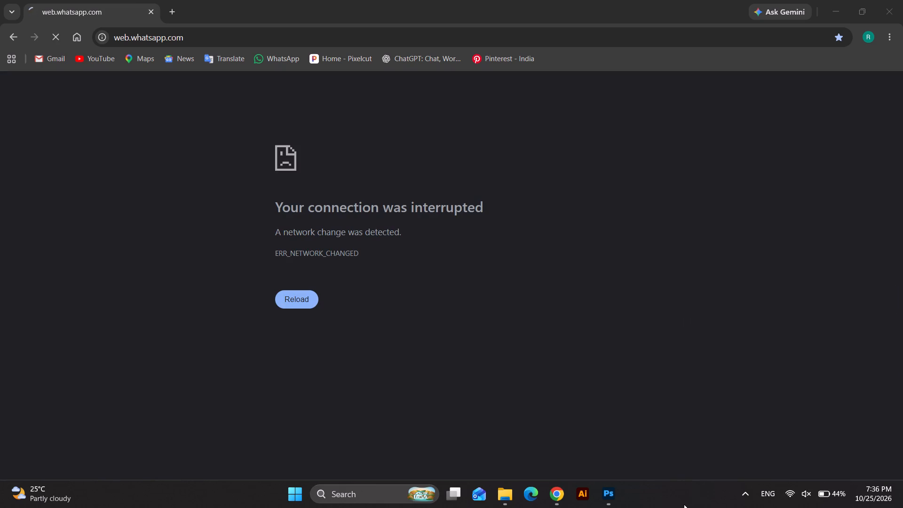